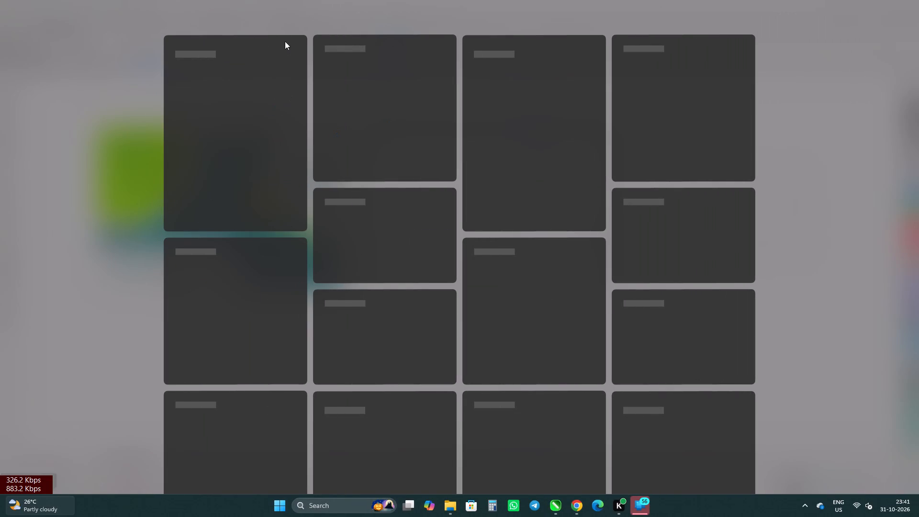
Sample the dark green #81A634 from the reference brochure's ring and fill the large circle beside the page with it.
left_click(918, 70)
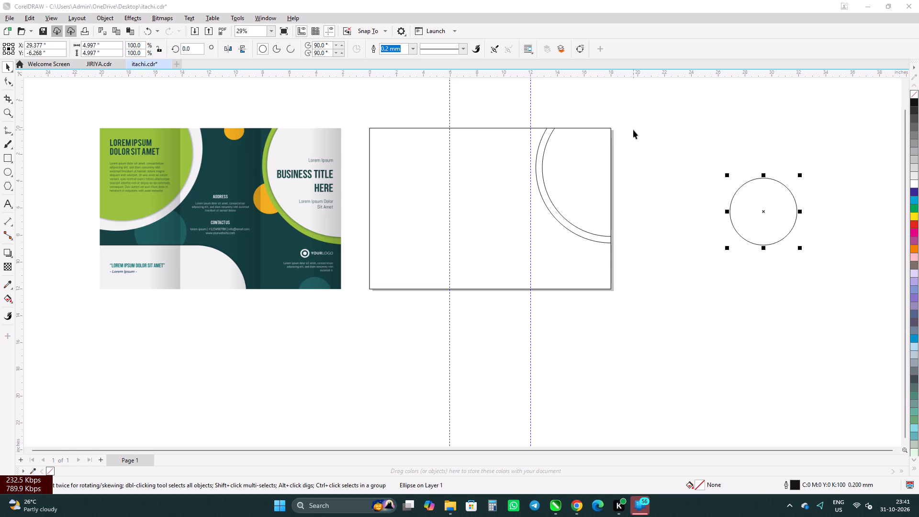
scroll(633, 130, "up", 4)
scroll(659, 141, "down", 4)
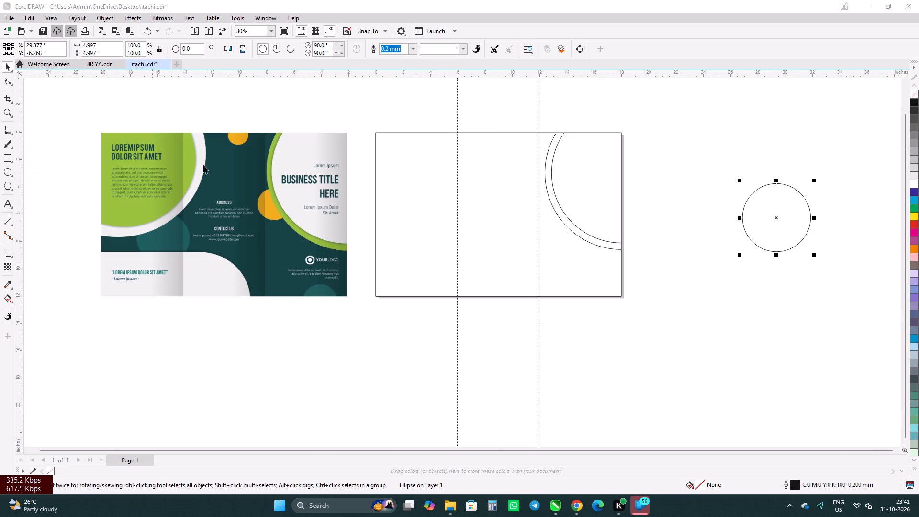
left_click(6, 288)
scroll(502, 229, "up", 4)
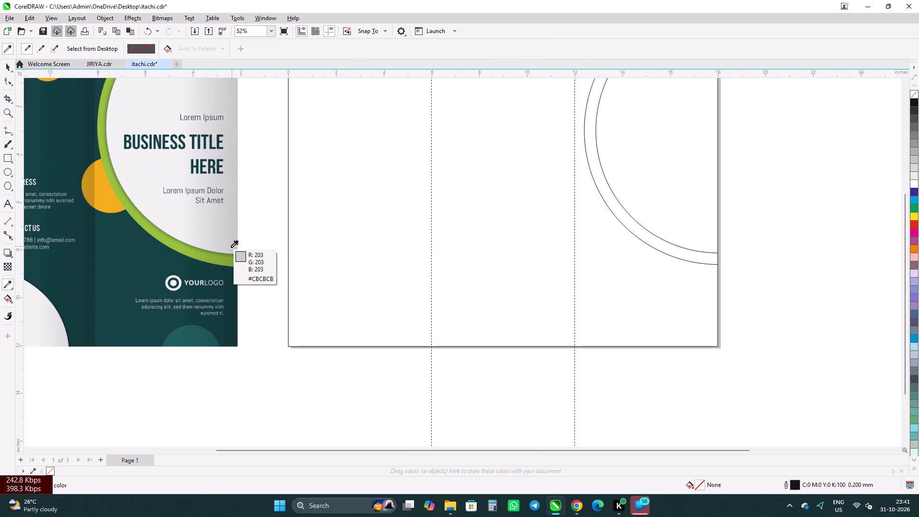
left_click(229, 263)
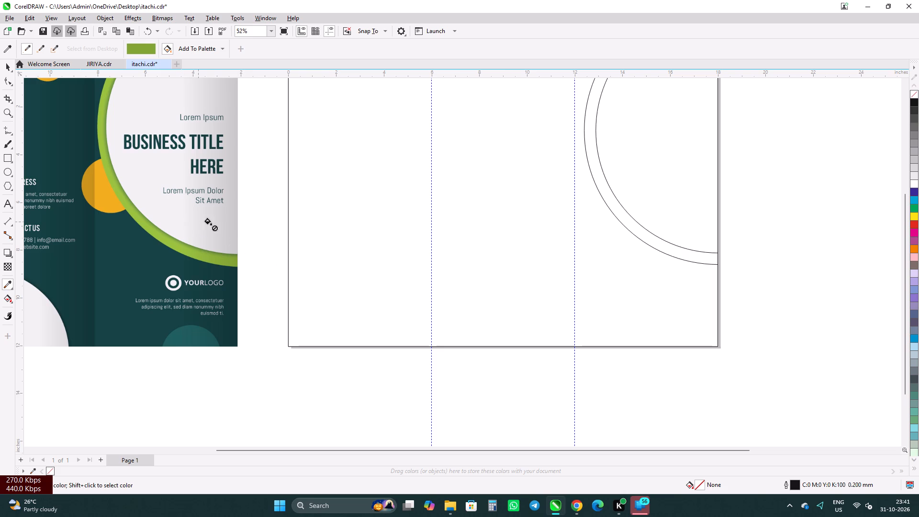
scroll(206, 227, "down", 4)
left_click(659, 231)
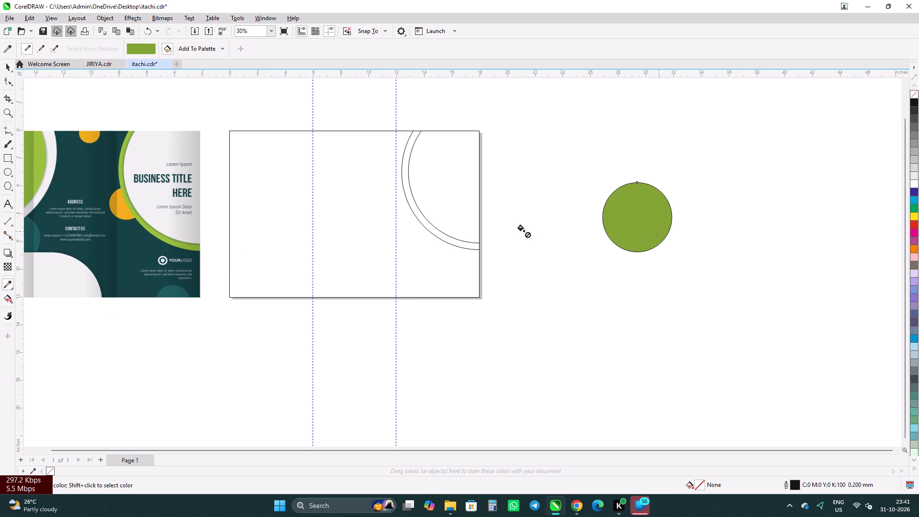
left_click(10, 63)
Draw an ellipse about 2.0 by 2.3 inches above the green circle and fill it with the ring's lighter green #8DB63E.
scroll(628, 187, "up", 1)
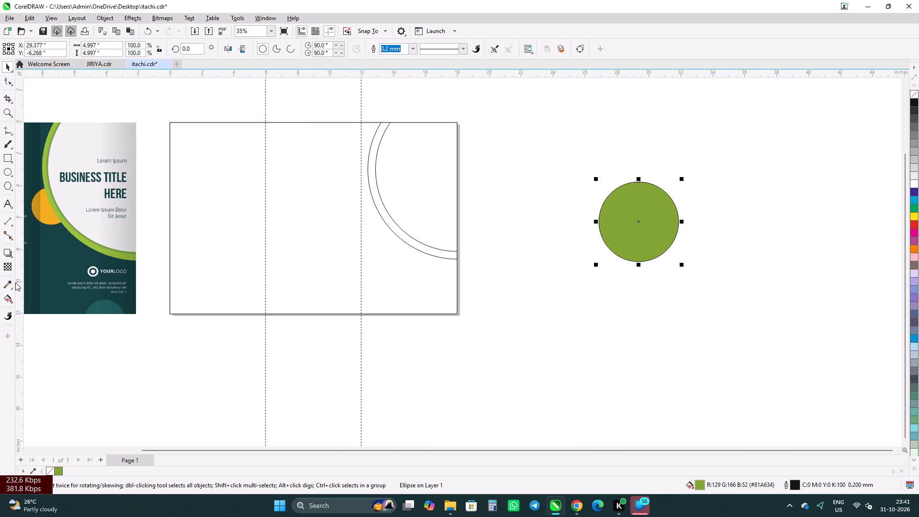
left_click(7, 175)
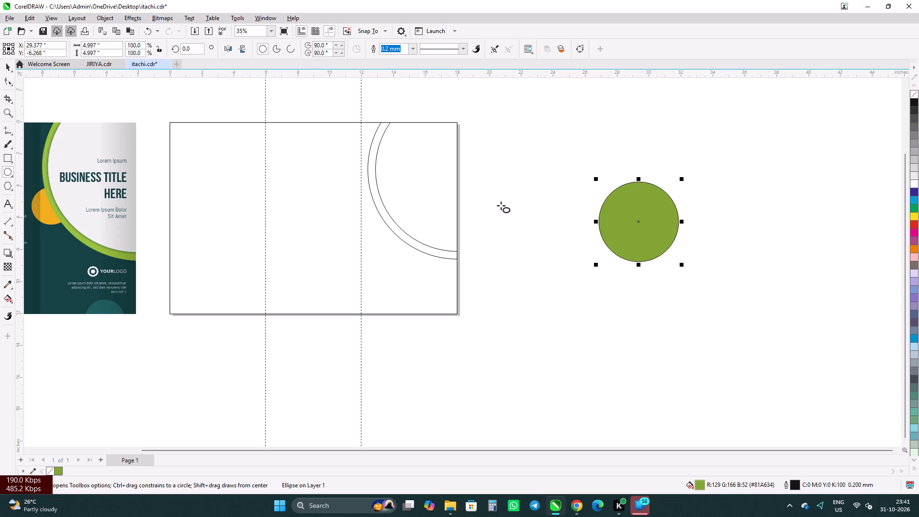
left_click_drag(576, 133, 608, 170)
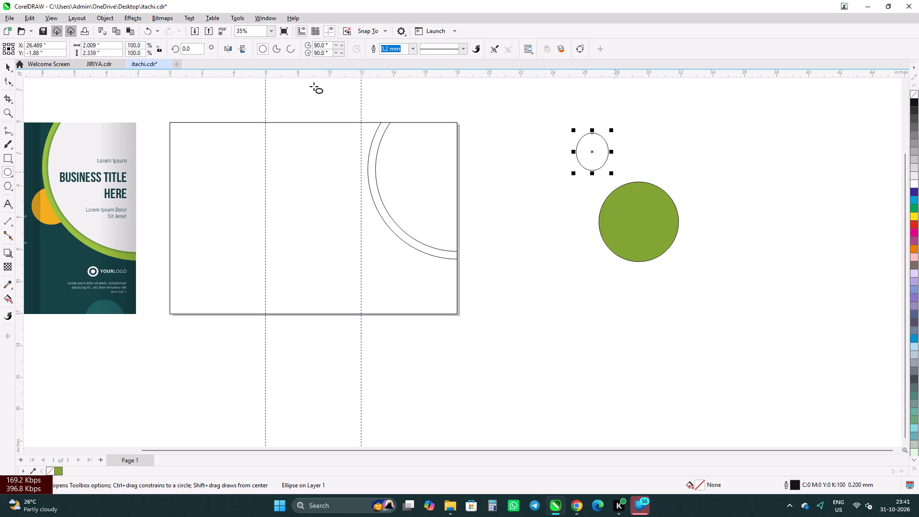
left_click(6, 62)
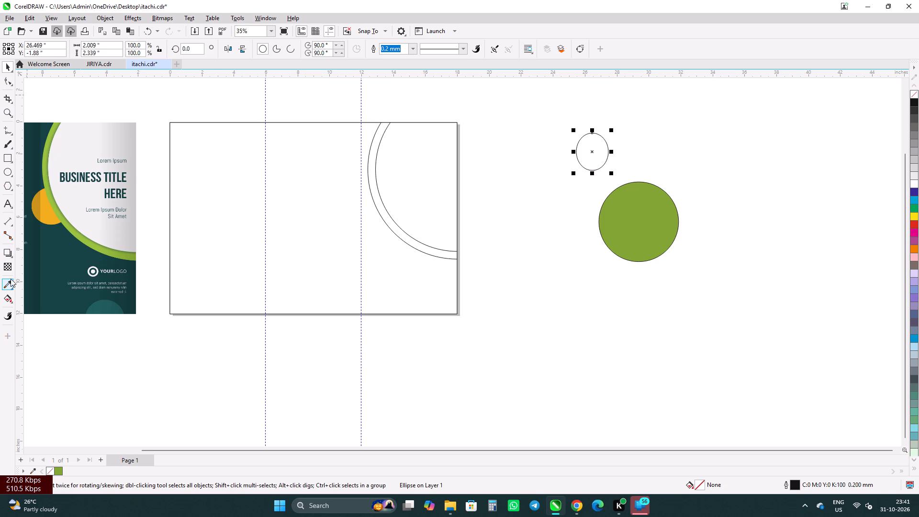
left_click(11, 279)
scroll(37, 200, "up", 4)
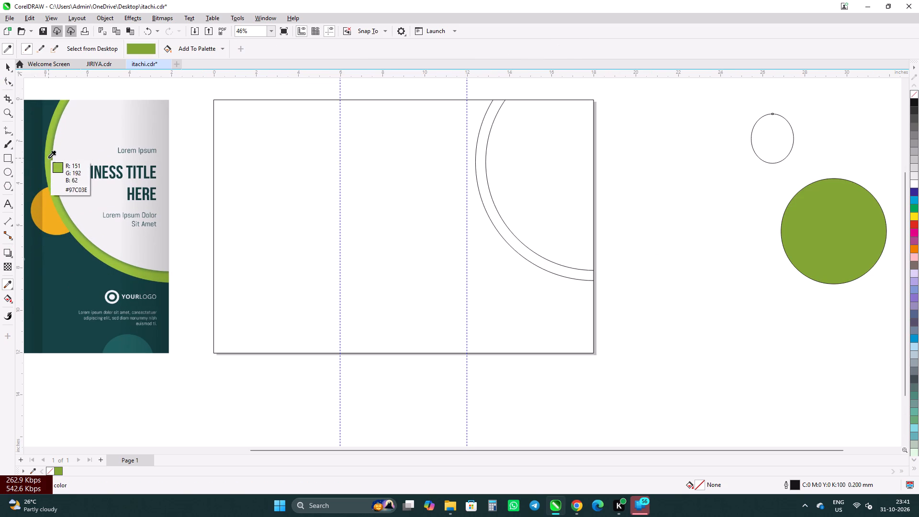
left_click(57, 198)
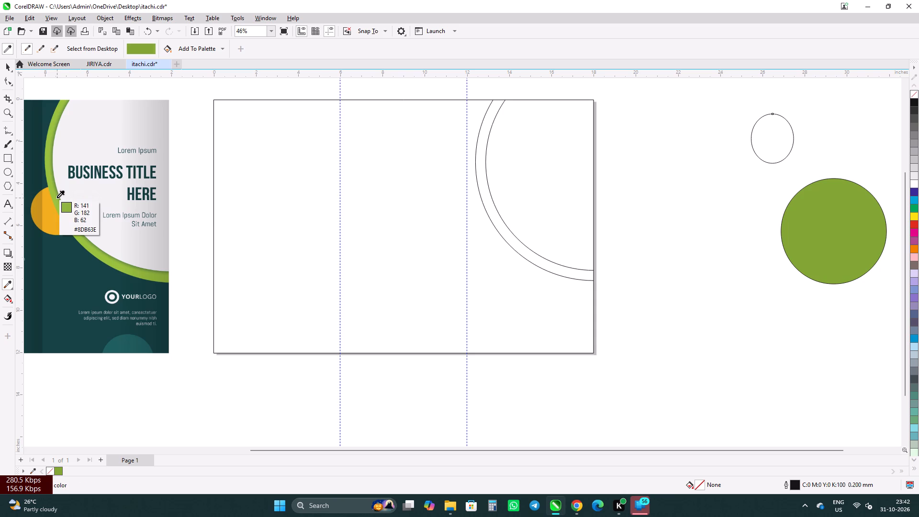
left_click(771, 137)
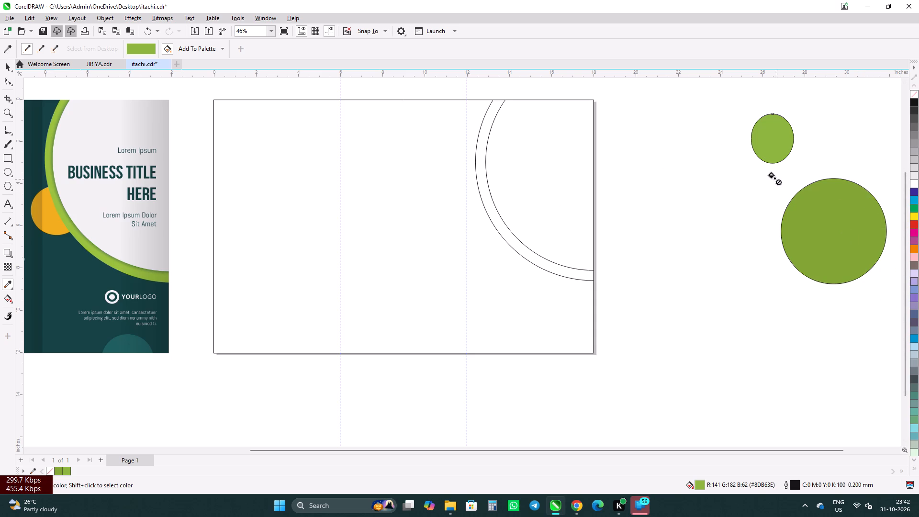
Delete both green sample shapes beside the page.
scroll(665, 182, "down", 4)
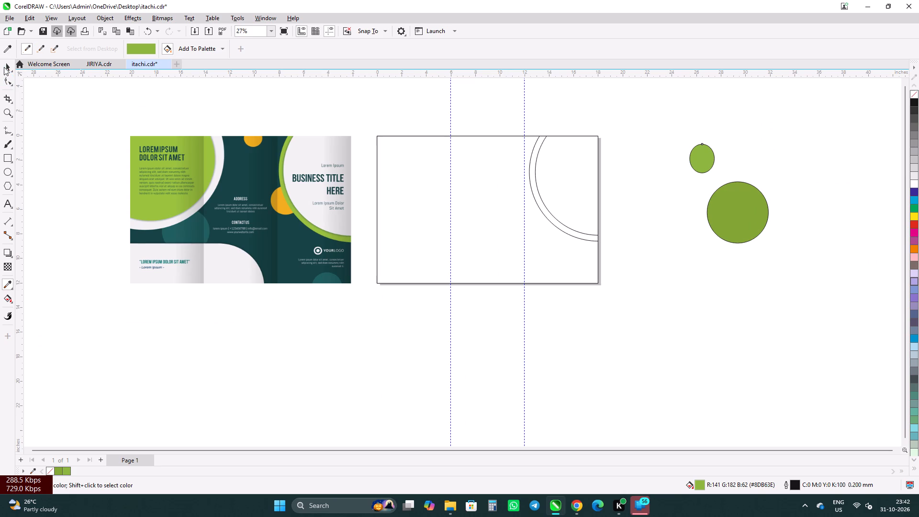
left_click(4, 67)
left_click_drag(639, 112, 918, 353)
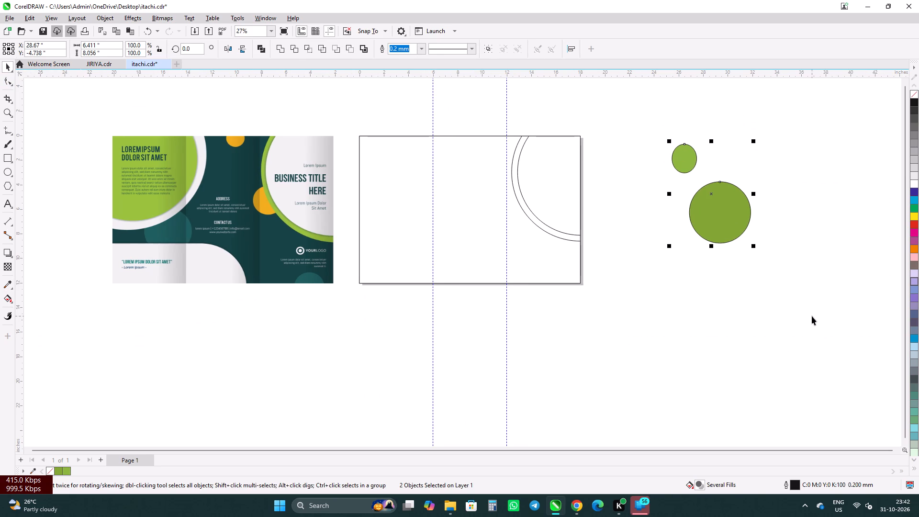
key("Delete")
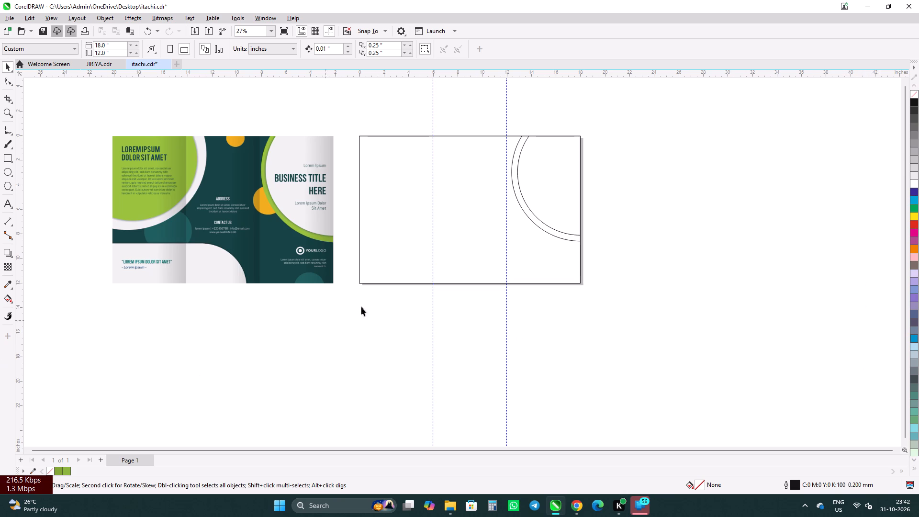
left_click(366, 43)
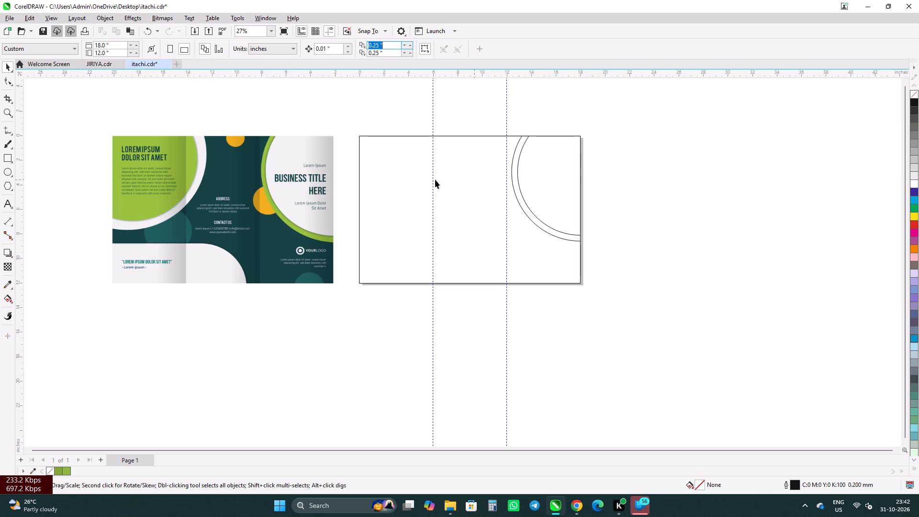
Open the page rectangle's PowerClip contents for editing.
scroll(527, 191, "up", 1)
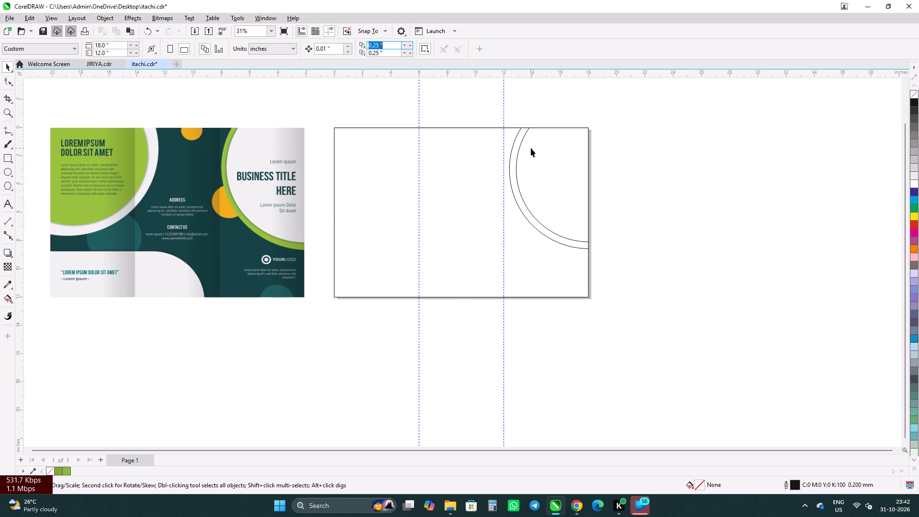
left_click(531, 148)
left_click(44, 90)
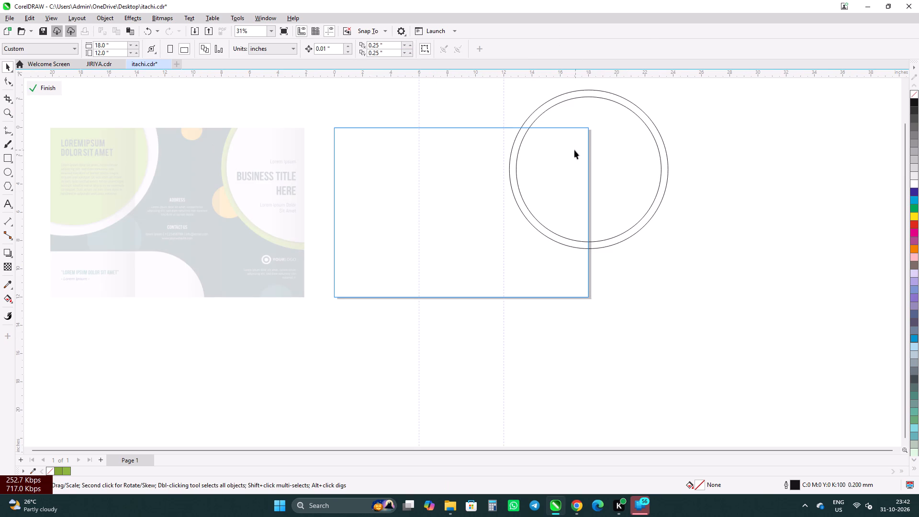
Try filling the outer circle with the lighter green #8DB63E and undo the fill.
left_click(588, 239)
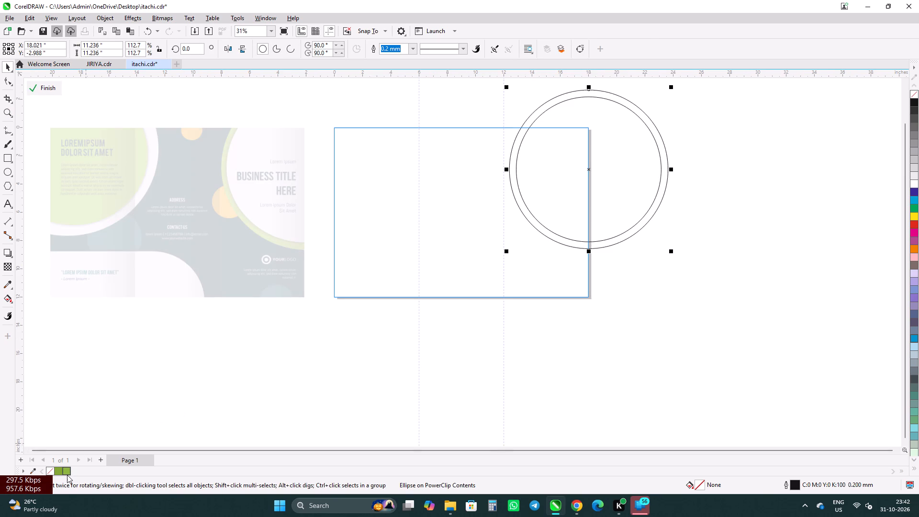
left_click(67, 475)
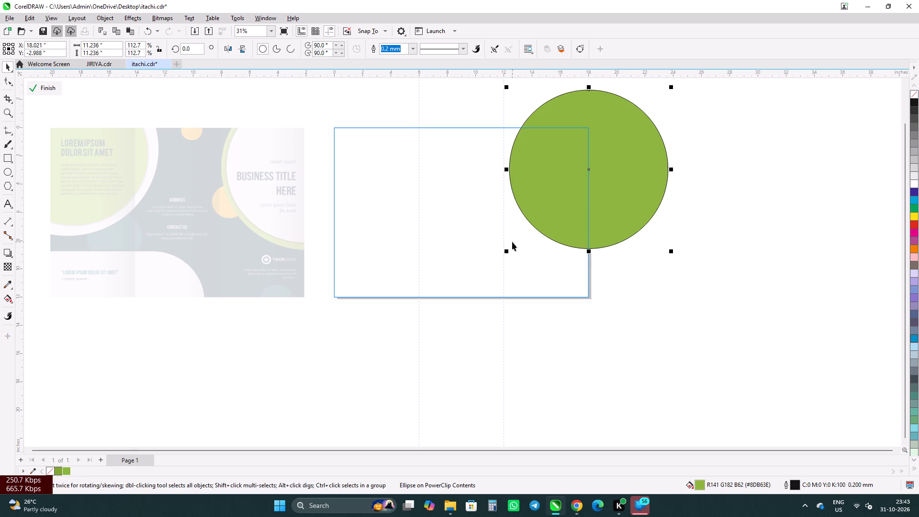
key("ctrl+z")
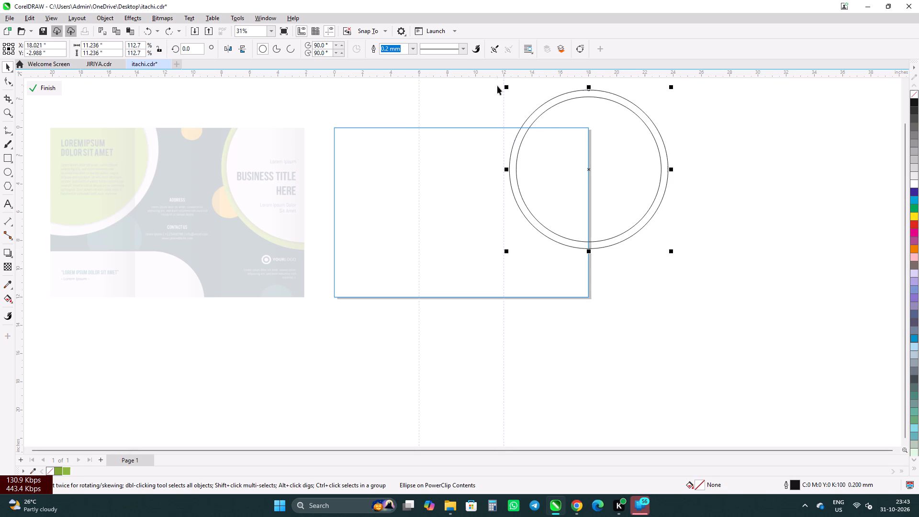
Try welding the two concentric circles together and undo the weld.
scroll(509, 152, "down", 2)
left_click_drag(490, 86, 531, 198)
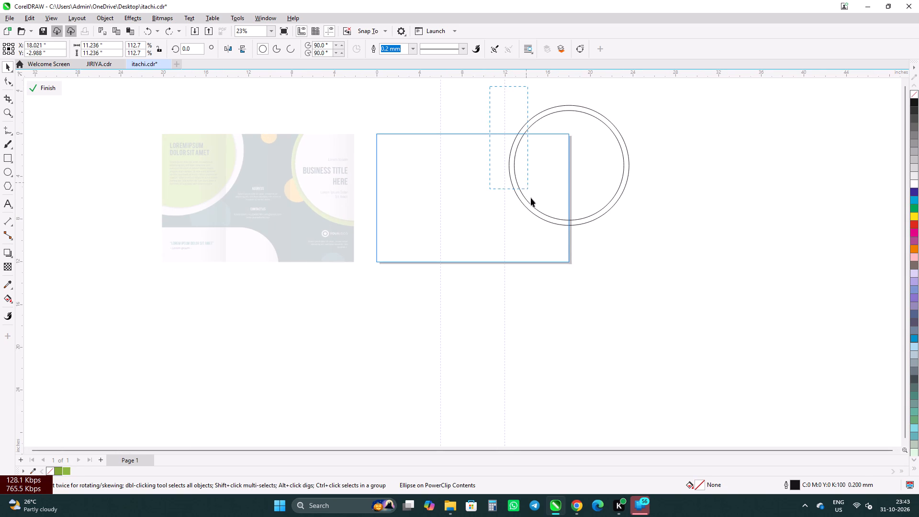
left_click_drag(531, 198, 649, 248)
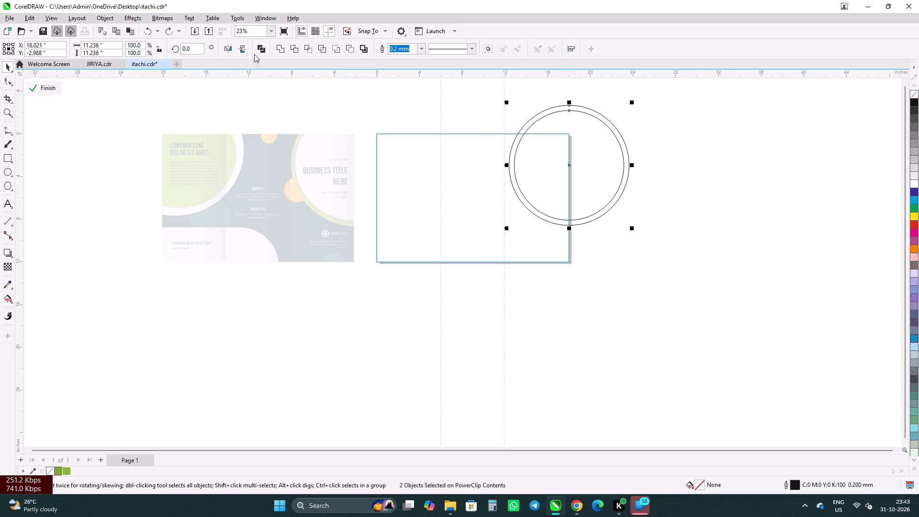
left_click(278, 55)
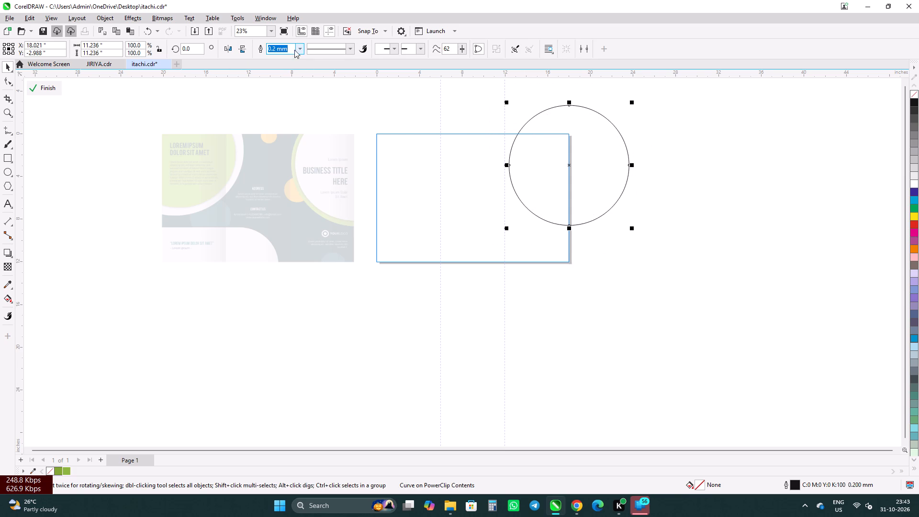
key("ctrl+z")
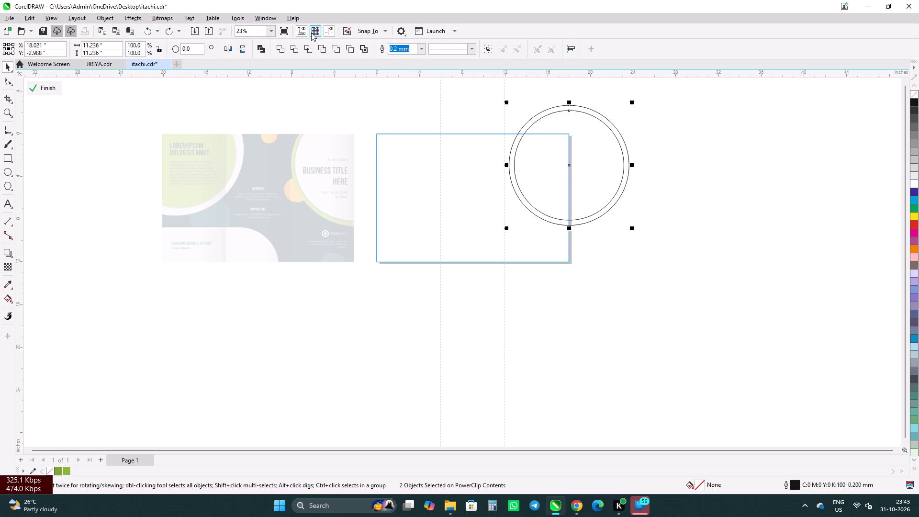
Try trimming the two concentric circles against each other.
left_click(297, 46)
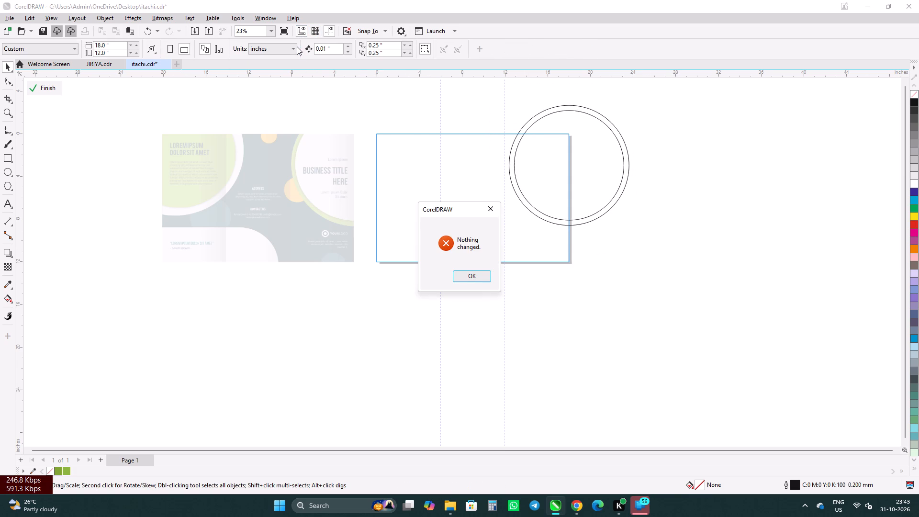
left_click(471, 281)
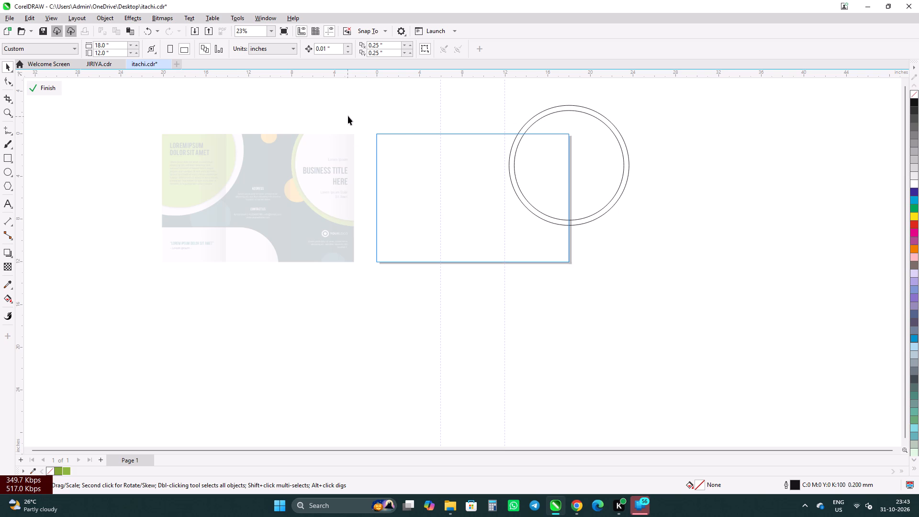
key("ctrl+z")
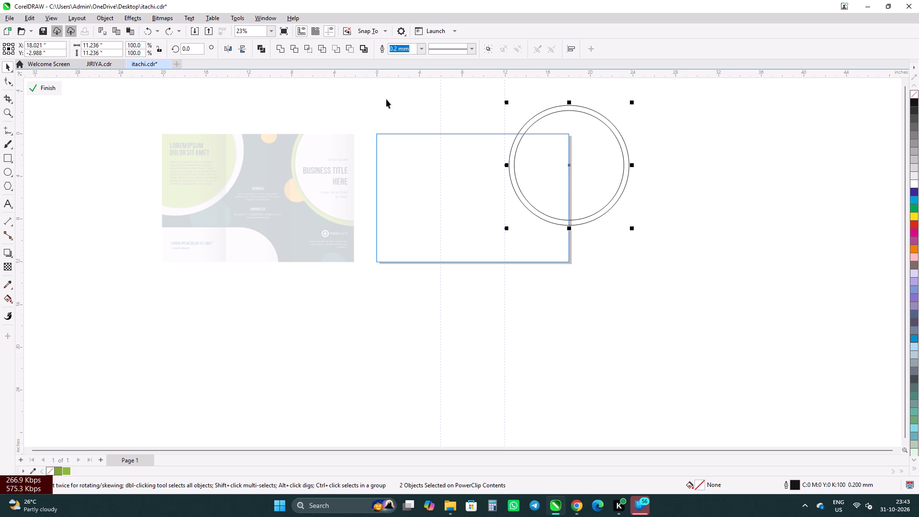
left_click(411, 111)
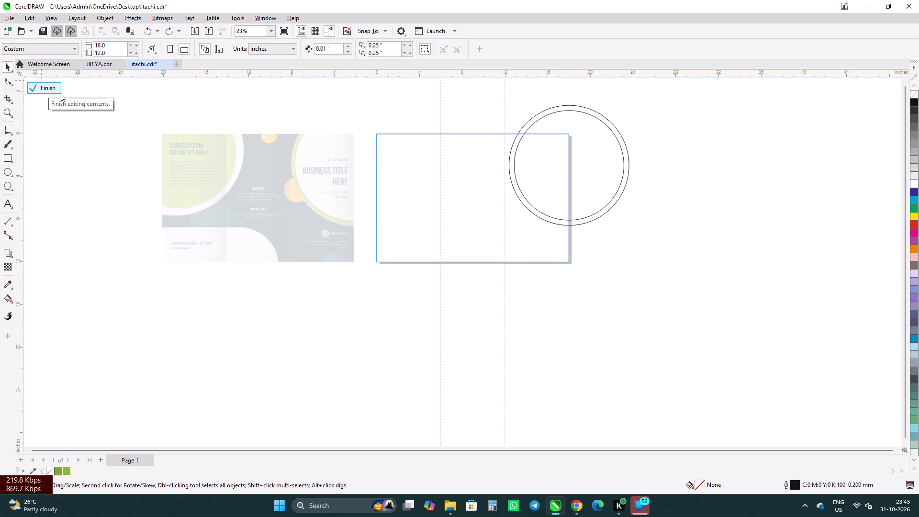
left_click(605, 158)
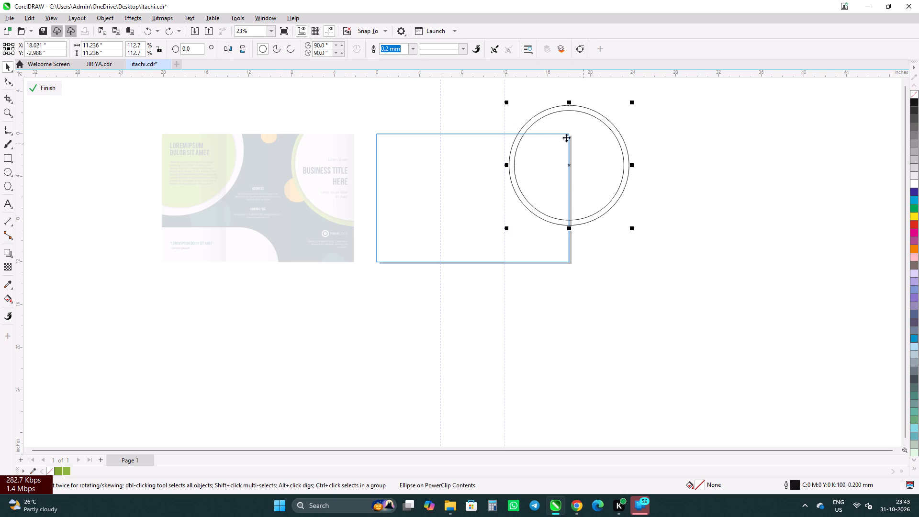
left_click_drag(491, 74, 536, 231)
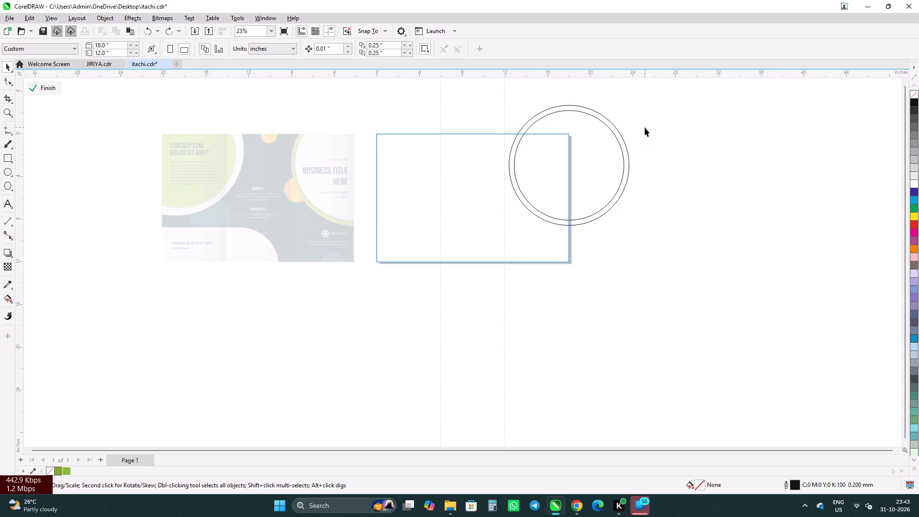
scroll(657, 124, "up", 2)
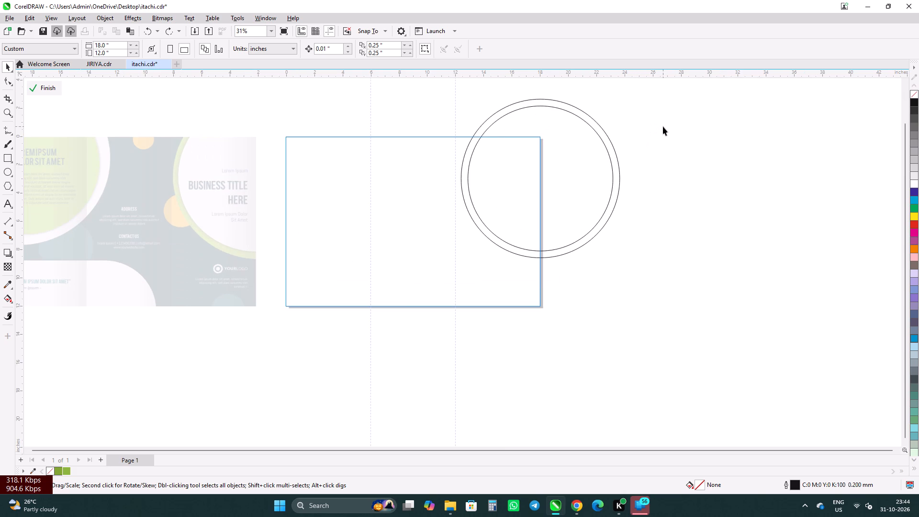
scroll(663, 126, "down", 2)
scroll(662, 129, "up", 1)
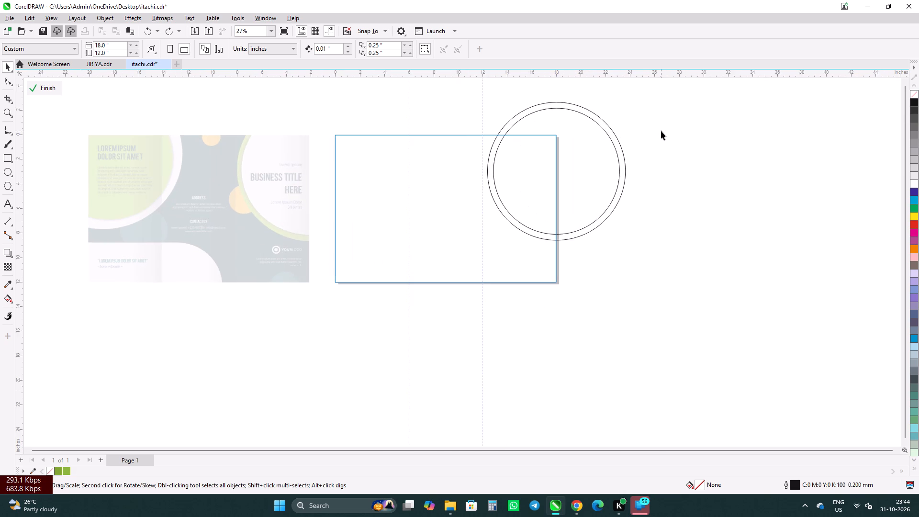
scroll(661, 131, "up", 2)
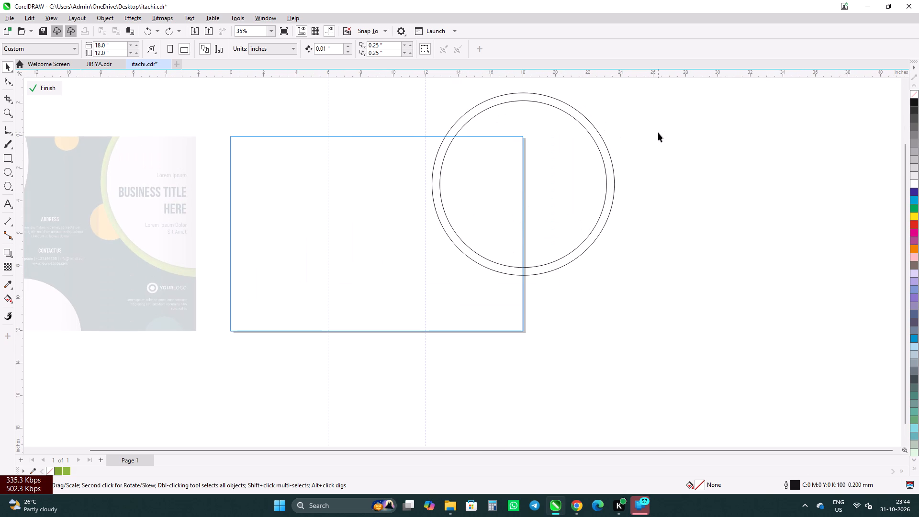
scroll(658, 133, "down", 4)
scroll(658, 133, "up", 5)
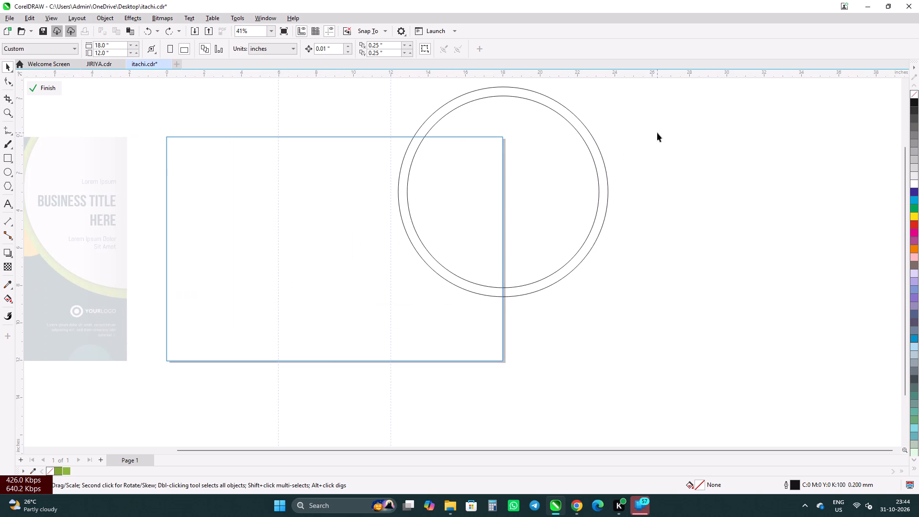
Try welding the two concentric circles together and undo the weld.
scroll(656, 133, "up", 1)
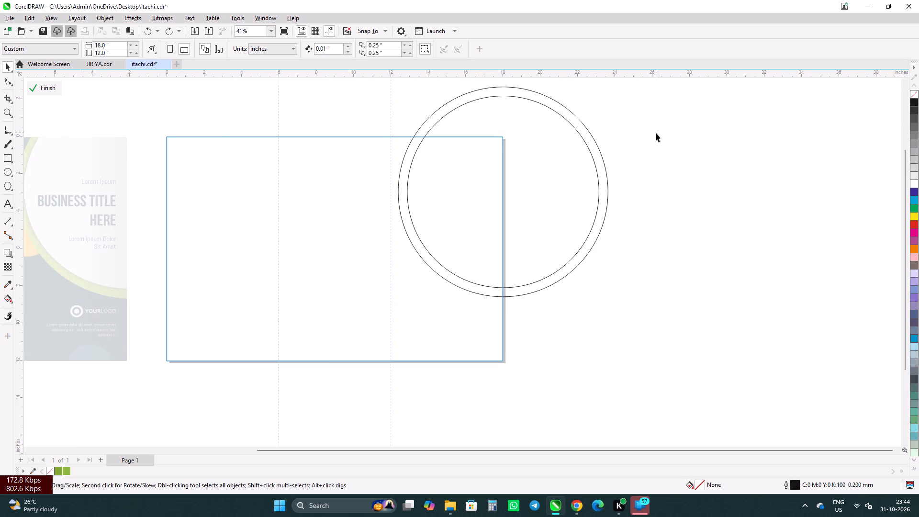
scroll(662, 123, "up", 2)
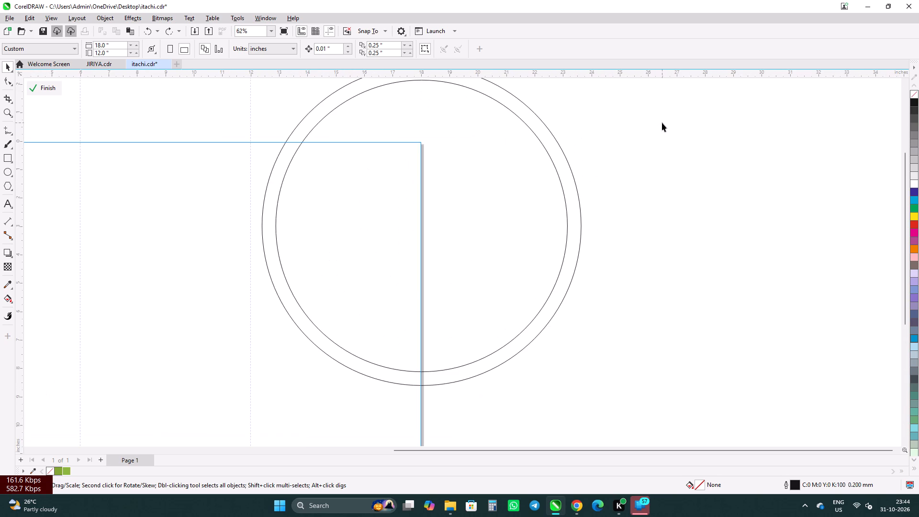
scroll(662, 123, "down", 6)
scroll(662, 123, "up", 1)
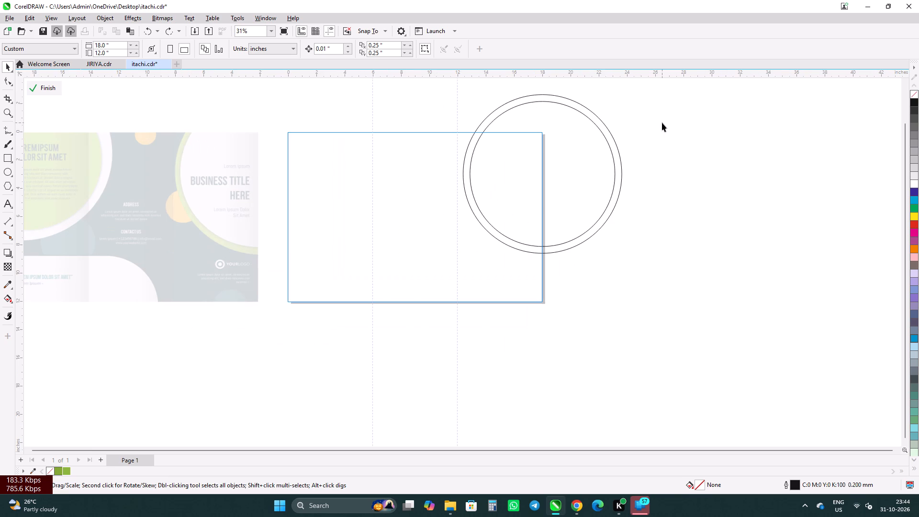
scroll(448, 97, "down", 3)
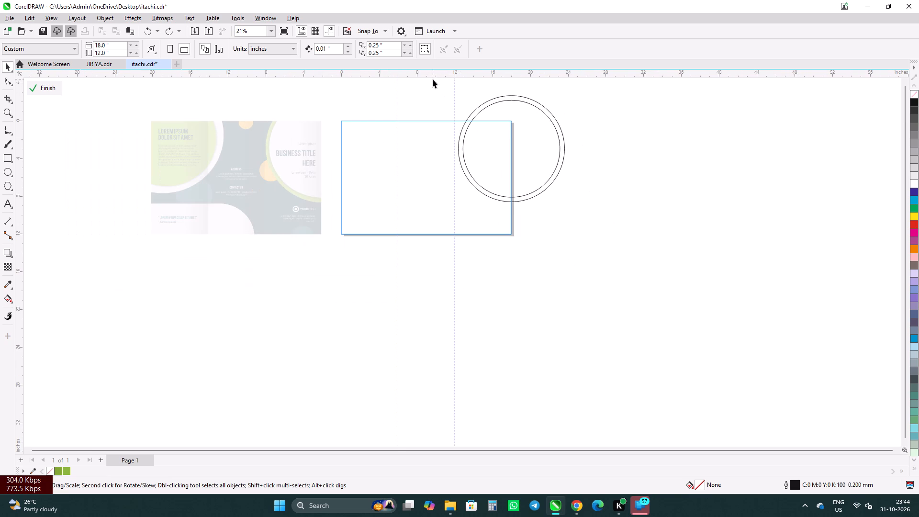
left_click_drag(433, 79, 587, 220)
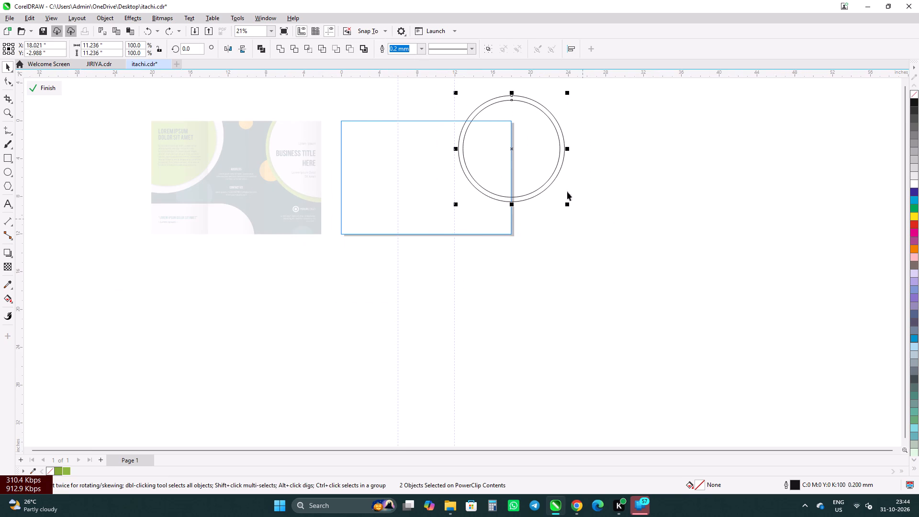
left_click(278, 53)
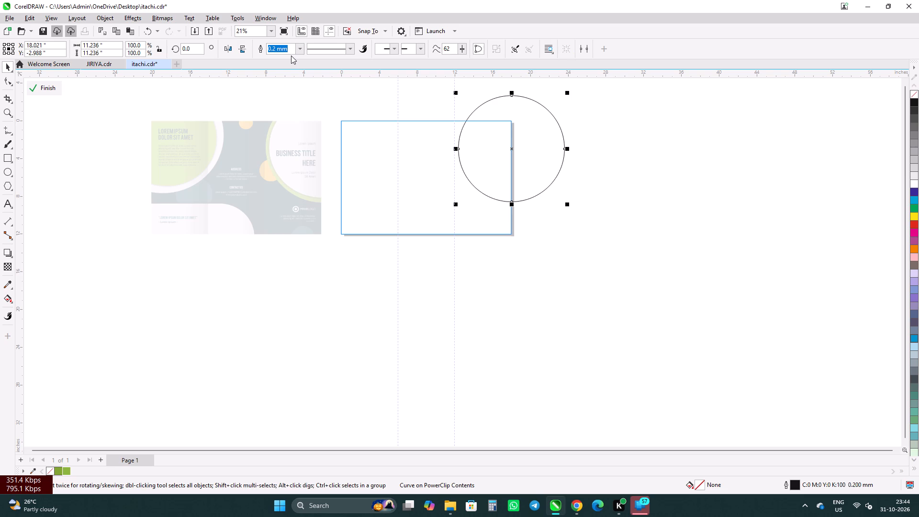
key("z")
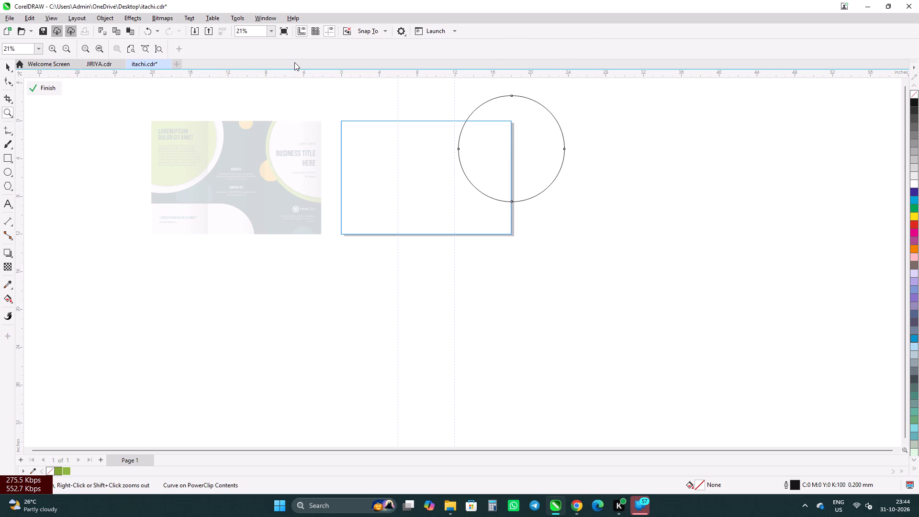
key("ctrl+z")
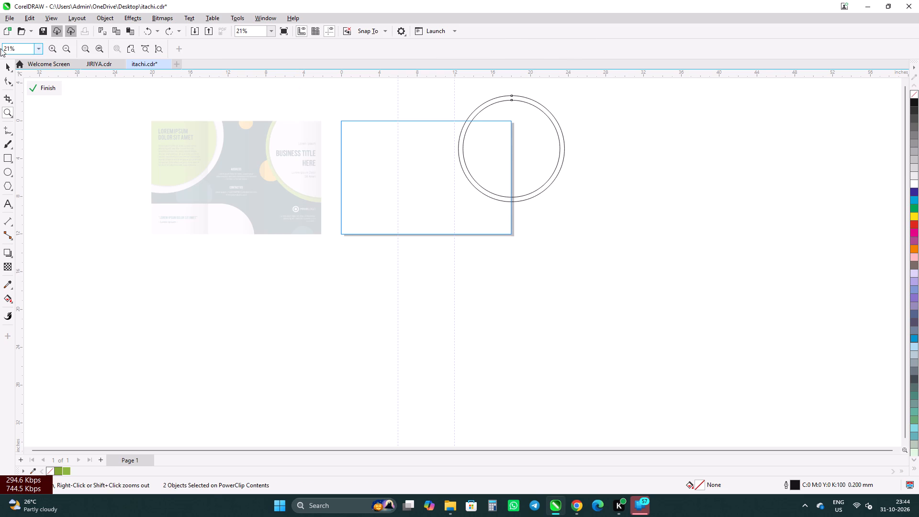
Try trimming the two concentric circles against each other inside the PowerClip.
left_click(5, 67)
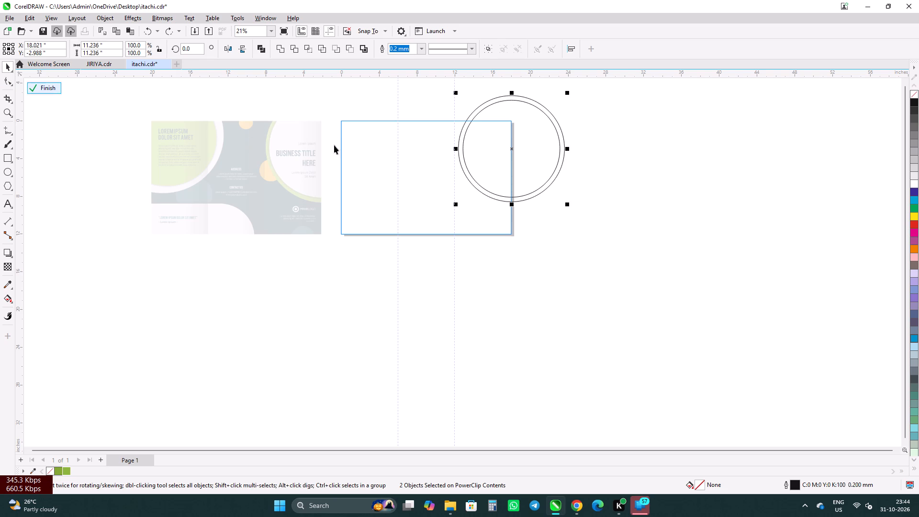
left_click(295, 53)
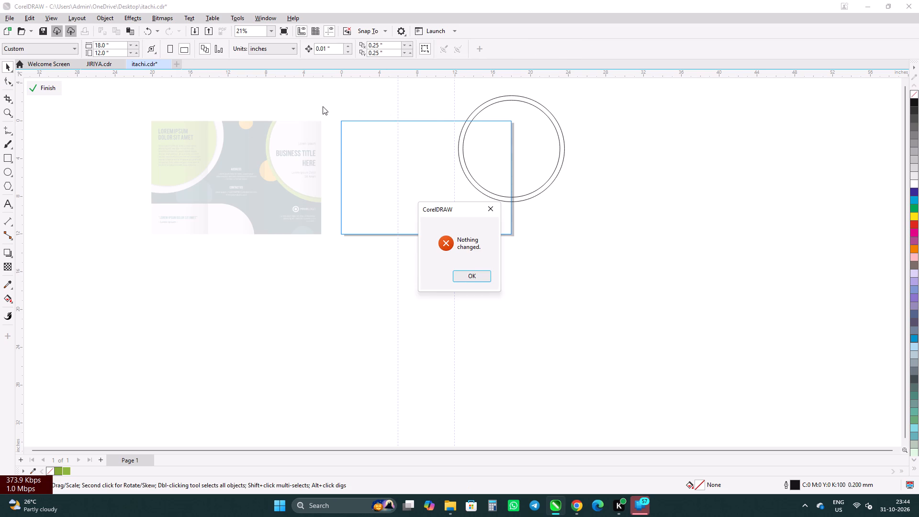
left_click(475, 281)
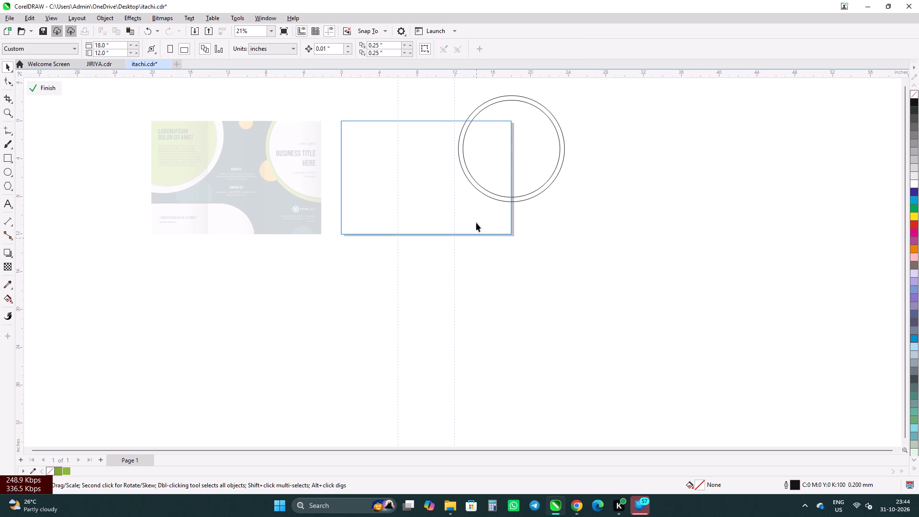
Finish editing the PowerClip and delete the page rectangle together with the circles inside it.
left_click(8, 67)
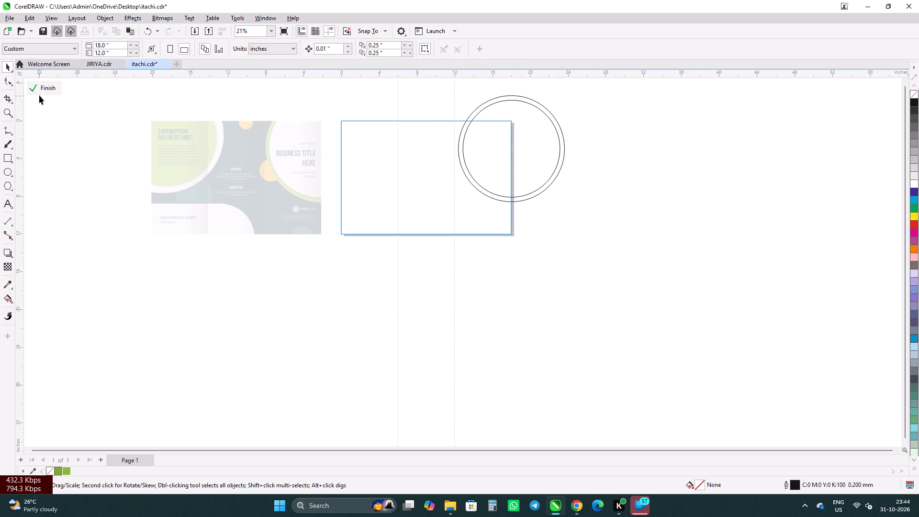
left_click(39, 95)
left_click(47, 82)
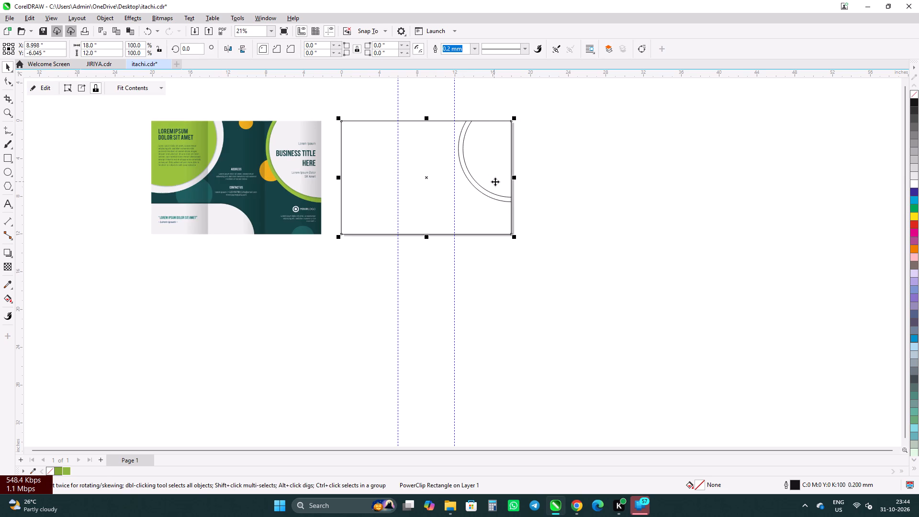
key("Delete")
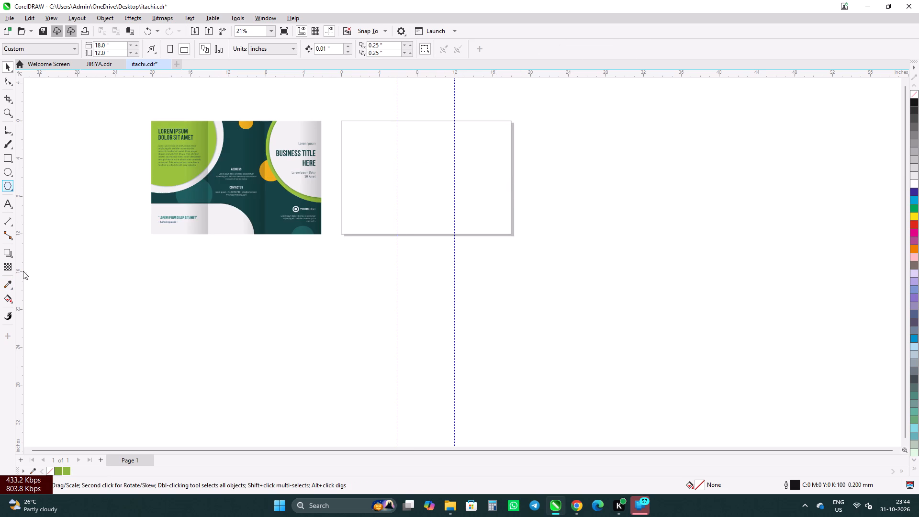
Create a new page-frame rectangle of 18 by 12 inches matching the page.
double_click(5, 157)
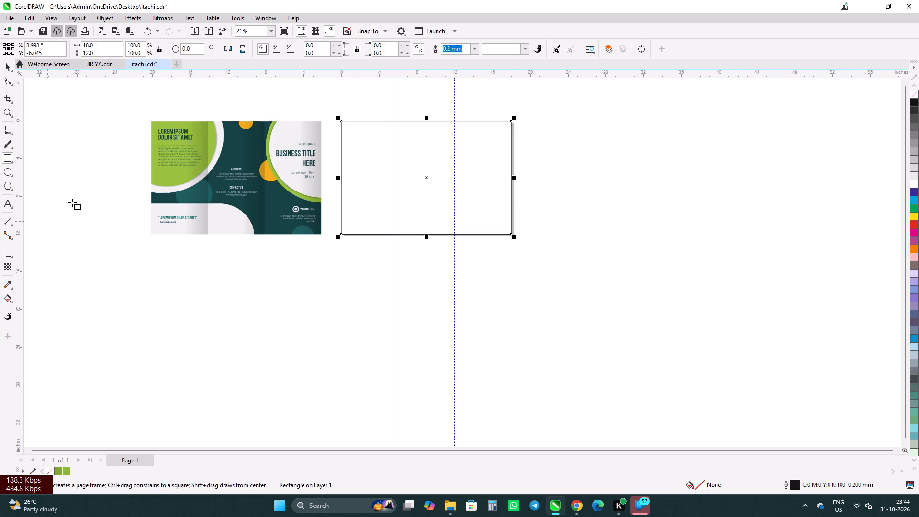
Draw a circle about 12.1 inches across, compare it with the reference's green ring, and place it in the empty area beside the page.
left_click(9, 172)
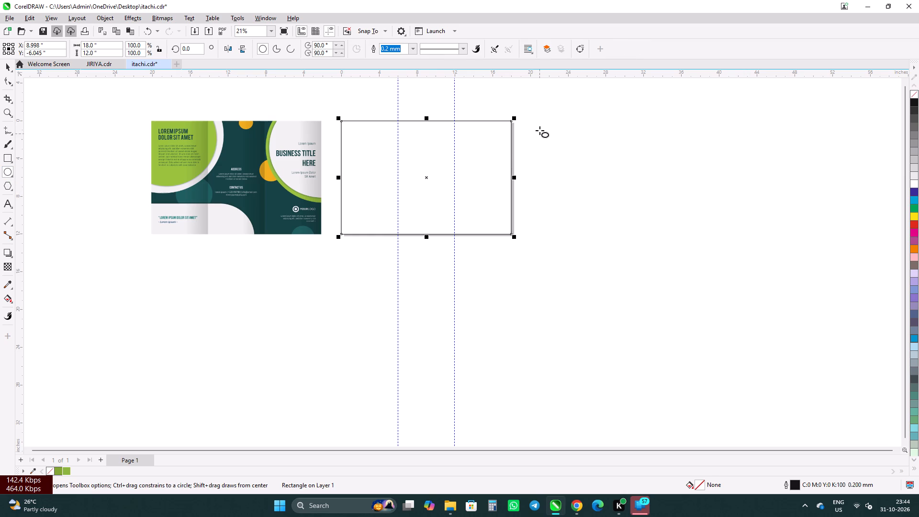
left_click_drag(540, 126, 655, 231, "ctrl")
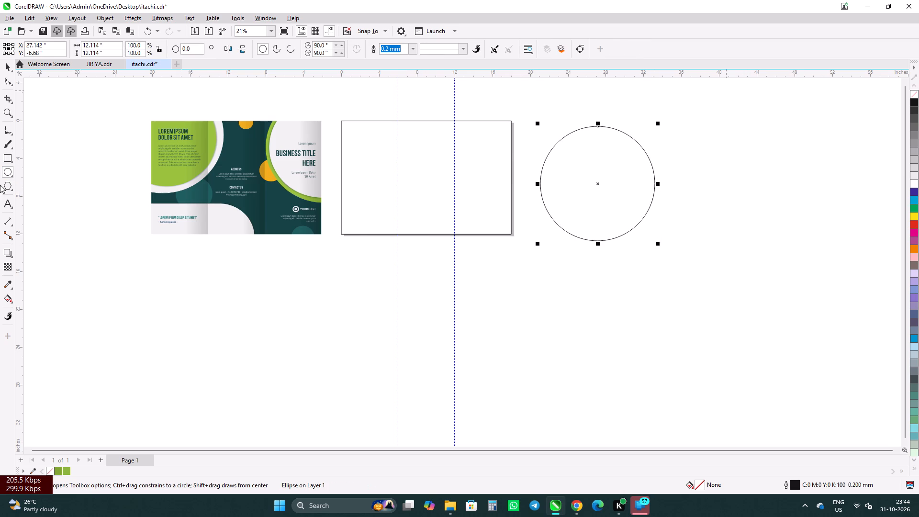
left_click(1, 64)
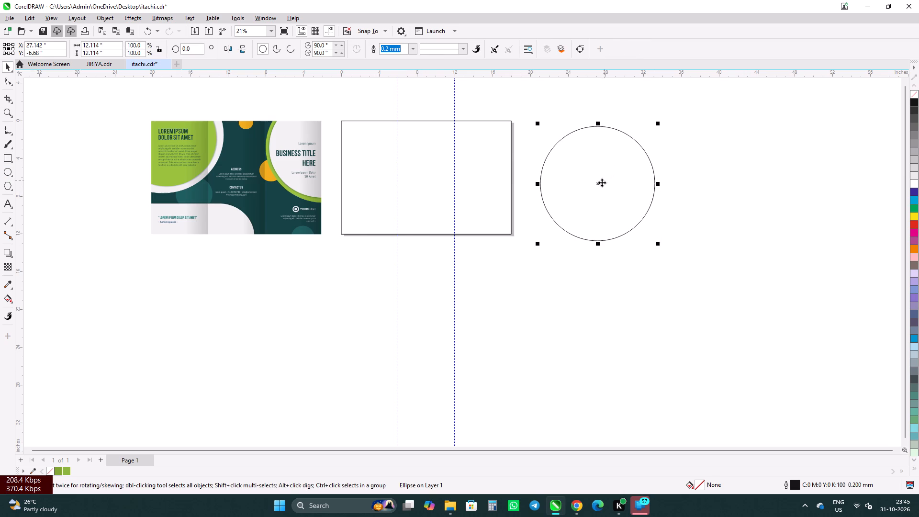
left_click_drag(602, 182, 333, 144)
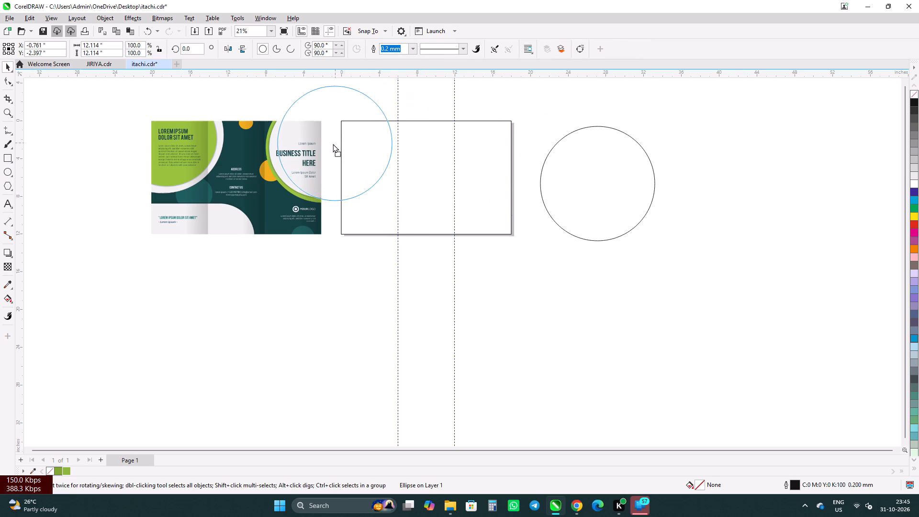
left_click_drag(333, 144, 322, 147)
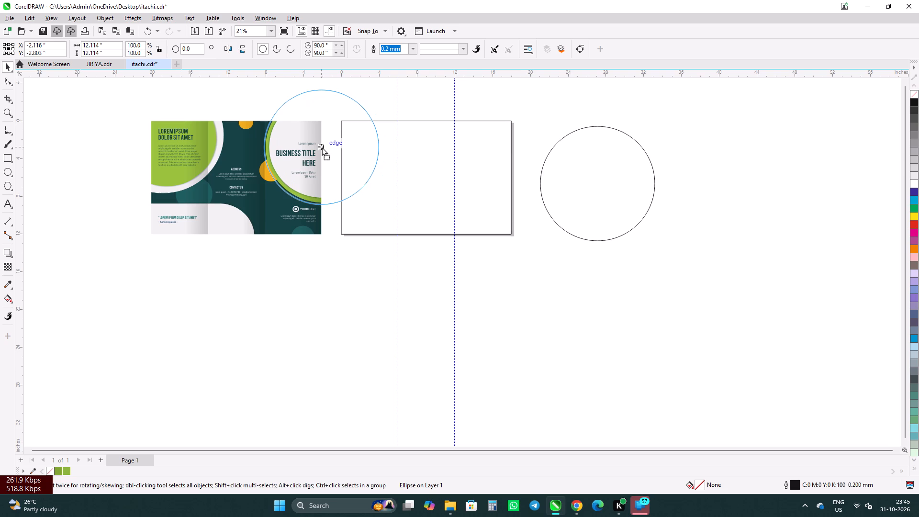
left_click_drag(322, 147, 321, 147)
left_click_drag(321, 147, 626, 196)
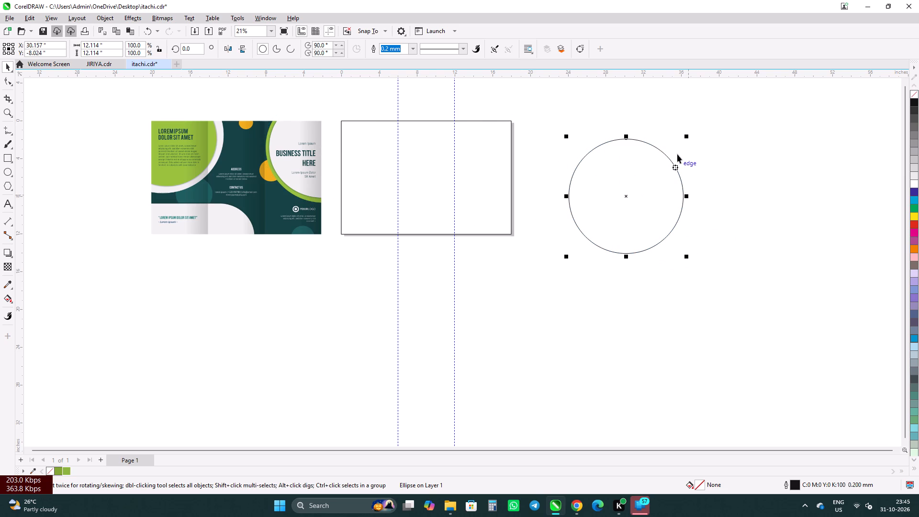
Duplicate the circle concentrically at a reduced size of about 10.95 inches across.
left_click_drag(688, 136, 682, 136, "shift")
right_click(682, 136, "shift")
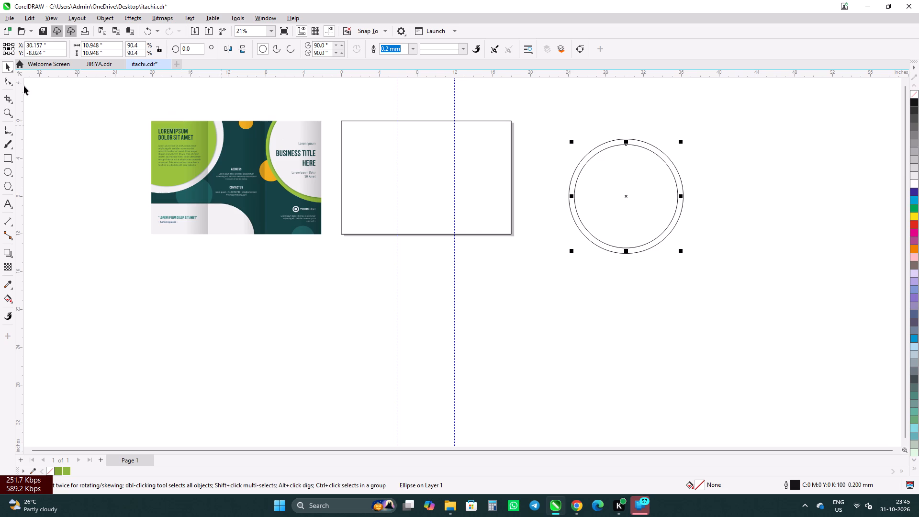
Trim the larger circle with the smaller concentric circle to form a ring.
left_click(4, 68)
left_click_drag(544, 88, 883, 304)
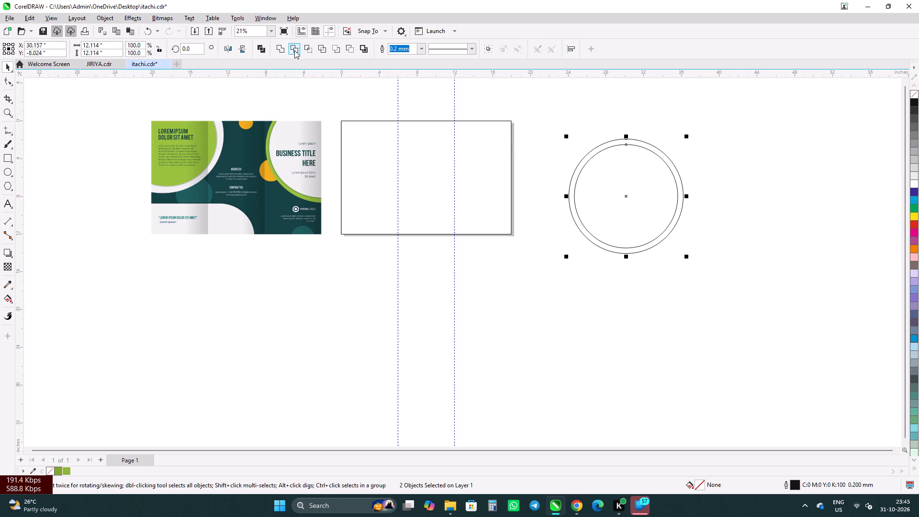
left_click(294, 50)
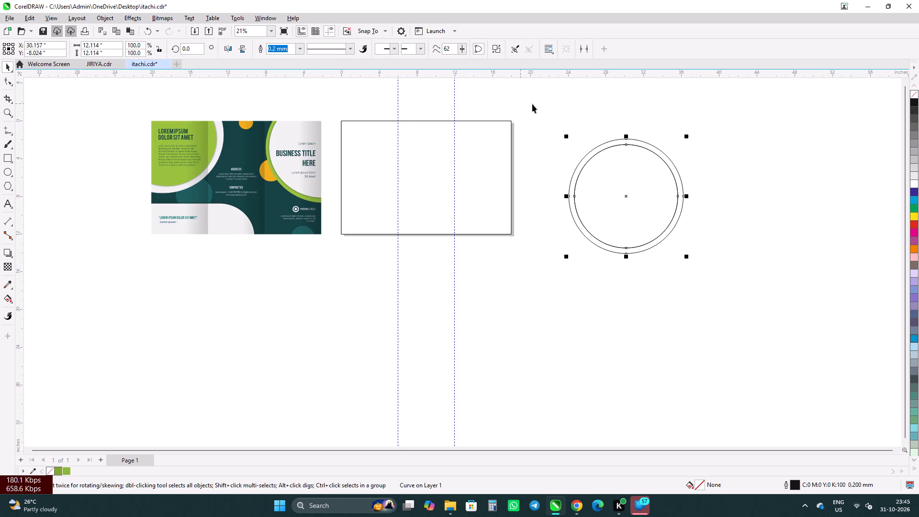
Move the leftover inner circle out of the ring and delete it.
left_click(542, 106)
left_click_drag(625, 203, 582, 152)
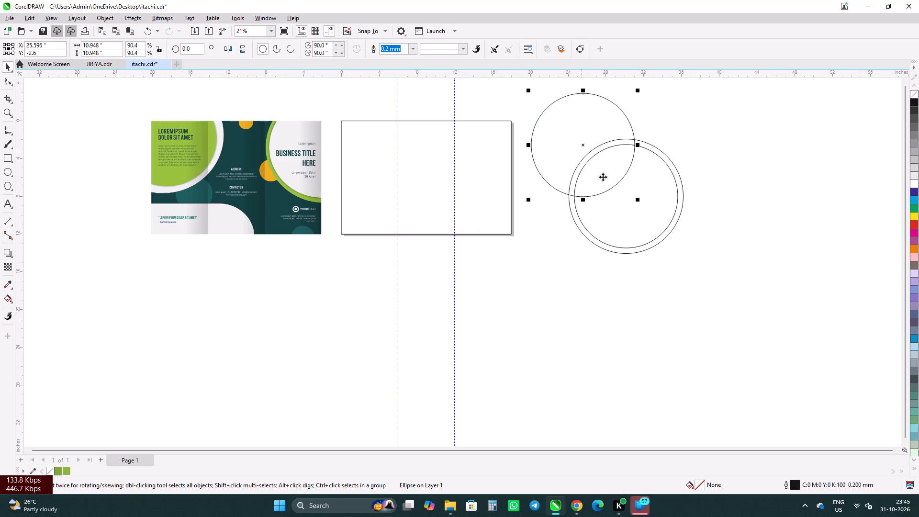
key("ctrl+z")
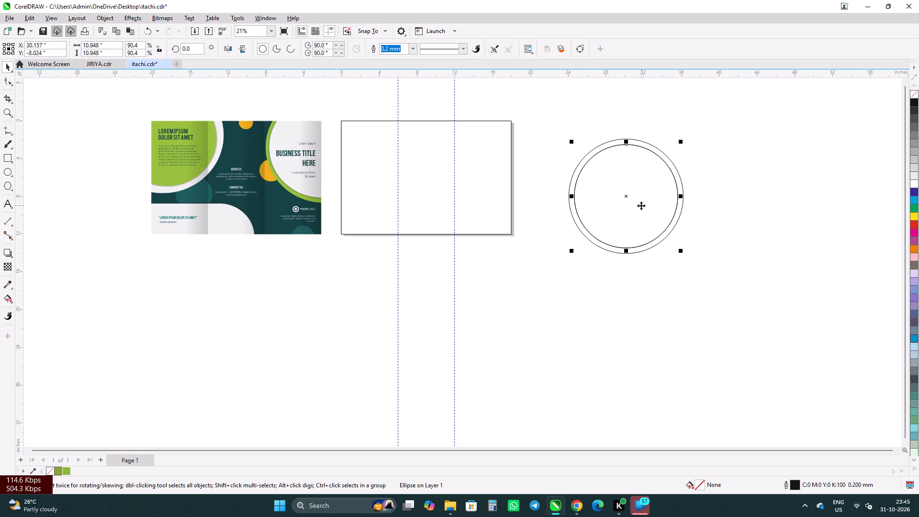
left_click(10, 67)
left_click(791, 135)
left_click_drag(655, 178, 729, 145)
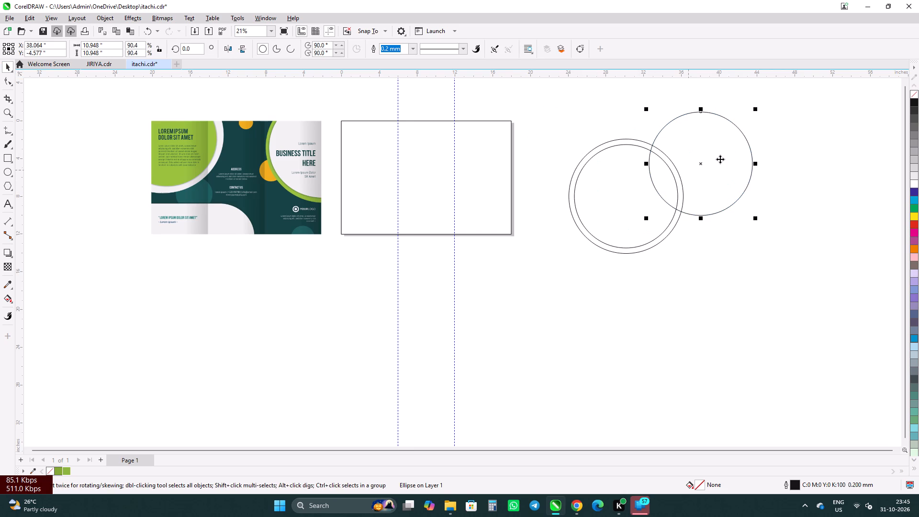
left_click_drag(720, 159, 765, 238)
left_click_drag(745, 213, 619, 315)
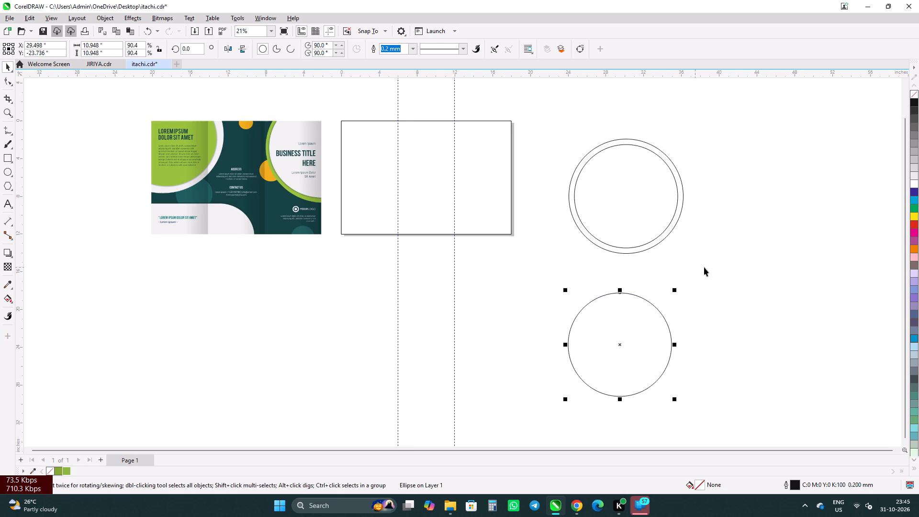
key("Delete")
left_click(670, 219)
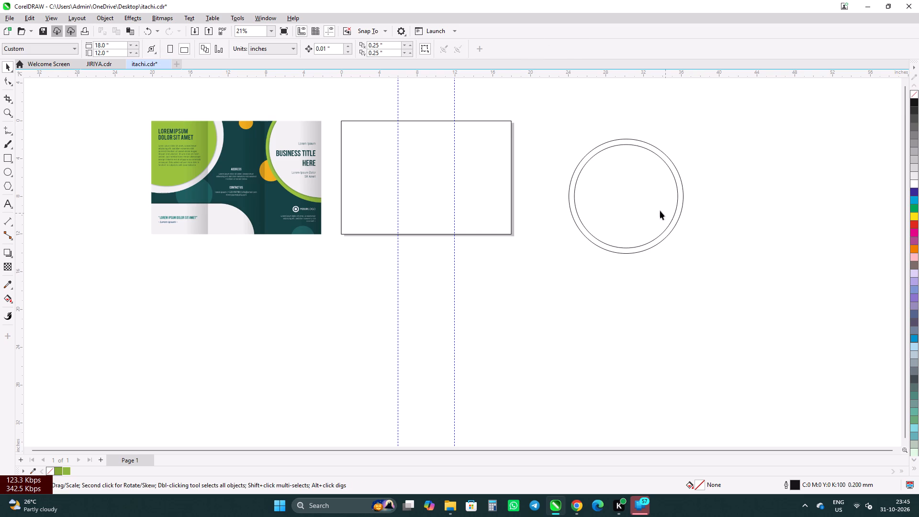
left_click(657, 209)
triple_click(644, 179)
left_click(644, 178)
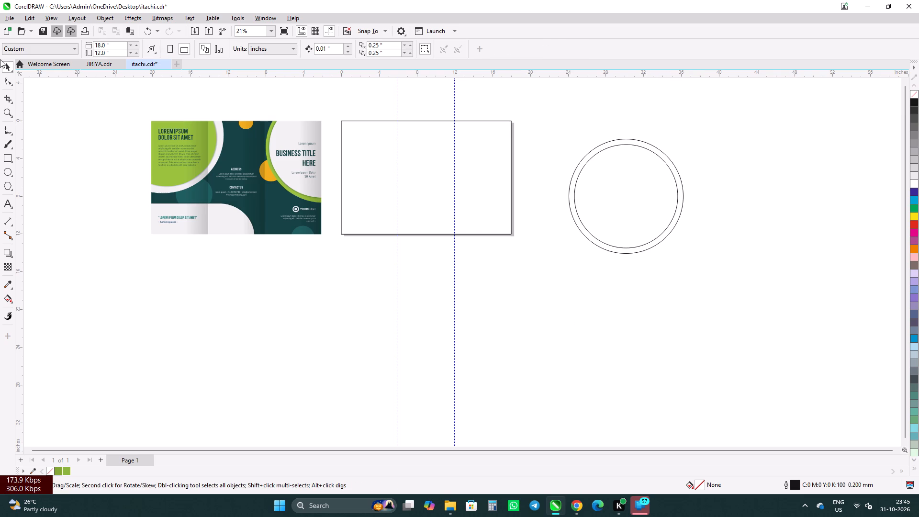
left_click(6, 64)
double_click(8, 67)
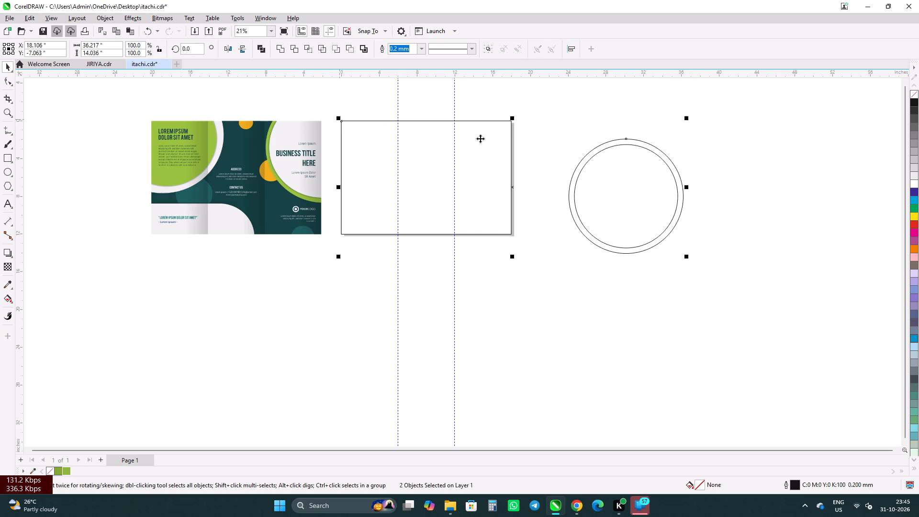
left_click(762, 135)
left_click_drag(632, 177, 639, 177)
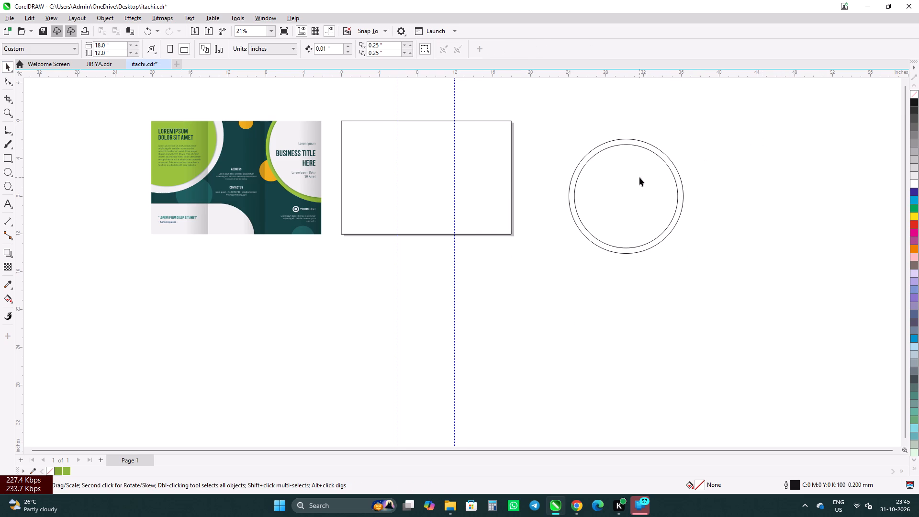
Undo the inner circle's deletion and move and the trim, back to the two untrimmed concentric circles.
left_click(639, 177)
key("ctrl+z")
key("ctrl+z")
key("ctrl+z")
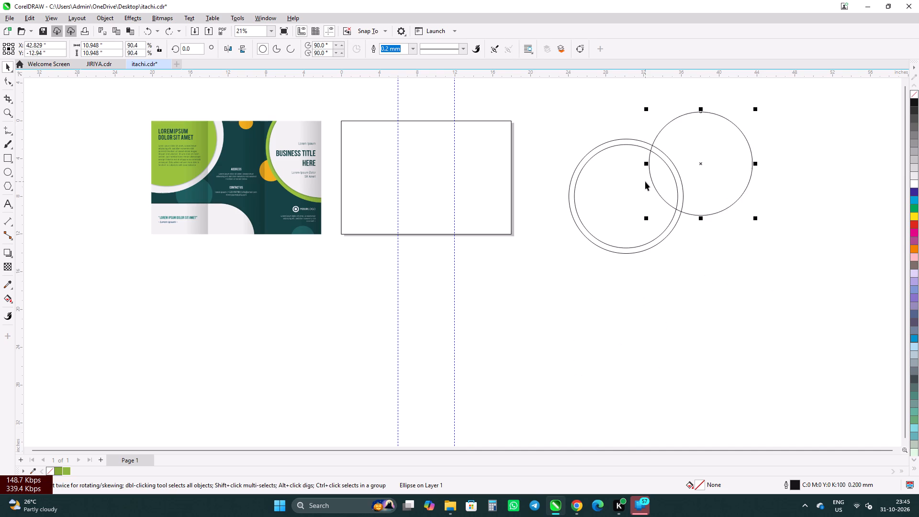
key("ctrl+z")
key("ctrl+z")
key("ctrl+z")
left_click(714, 154)
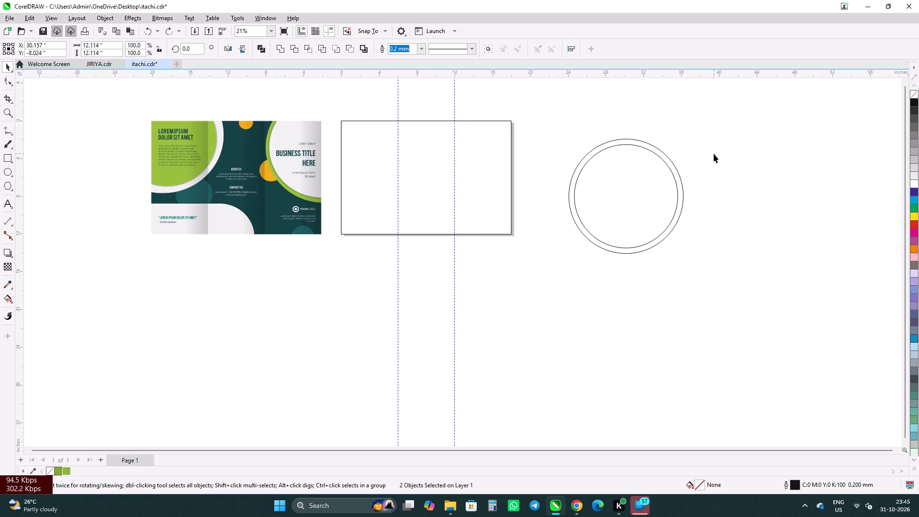
Trim the larger circle with the smaller concentric circle again to form a ring.
left_click_drag(553, 116, 816, 275)
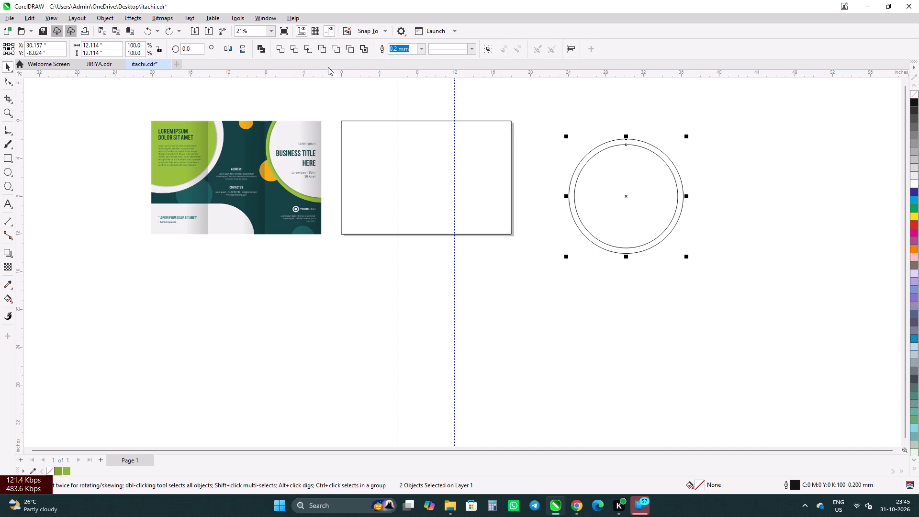
left_click(291, 55)
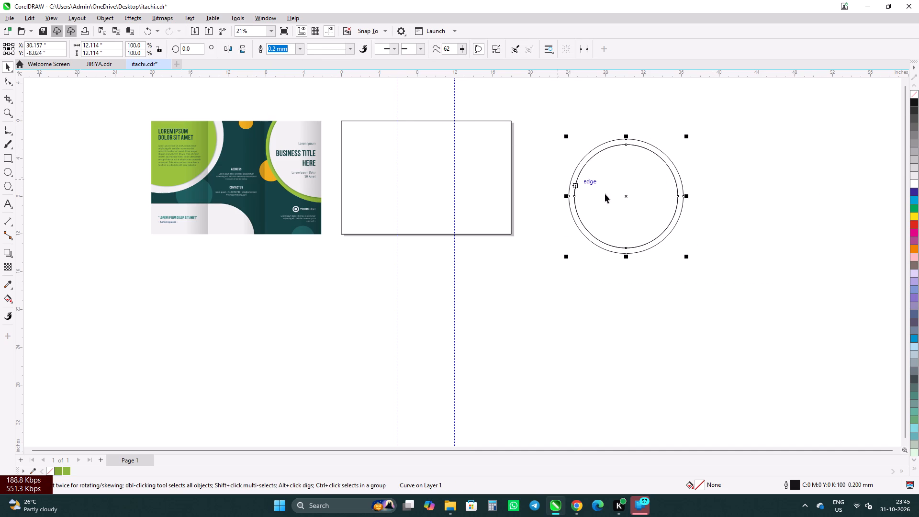
left_click(588, 116)
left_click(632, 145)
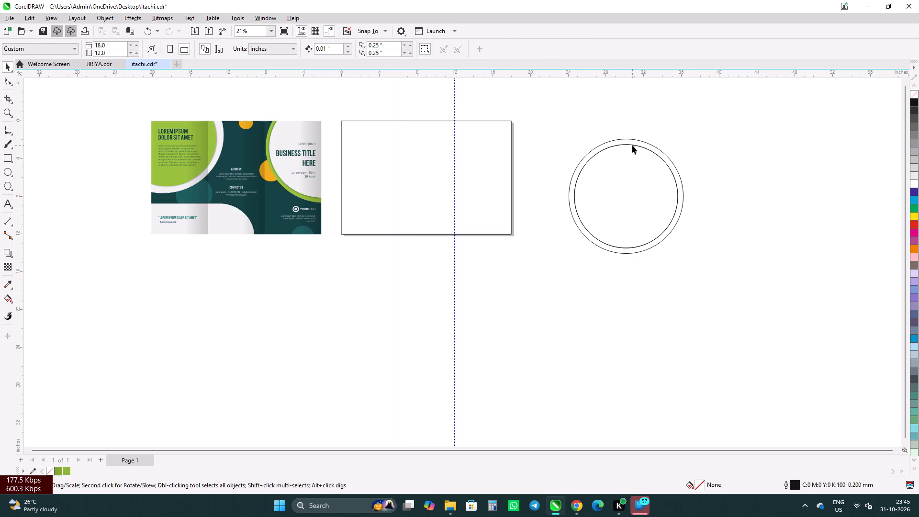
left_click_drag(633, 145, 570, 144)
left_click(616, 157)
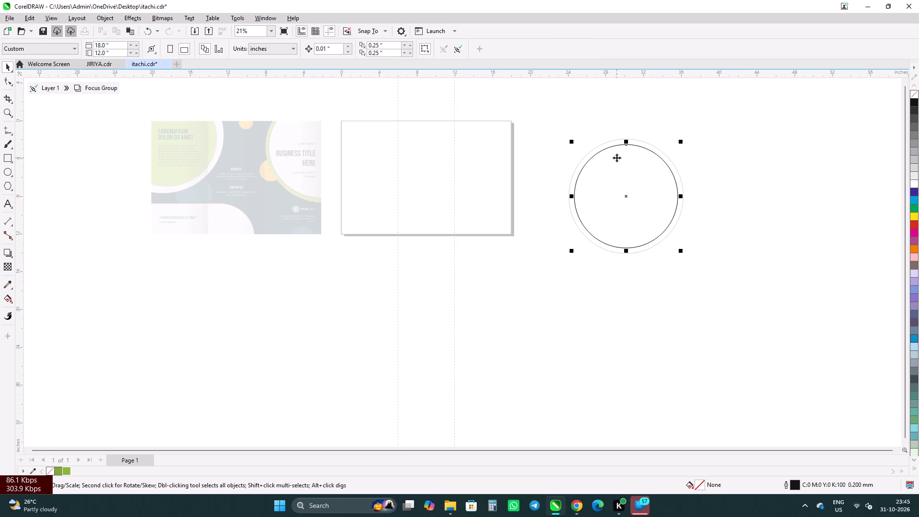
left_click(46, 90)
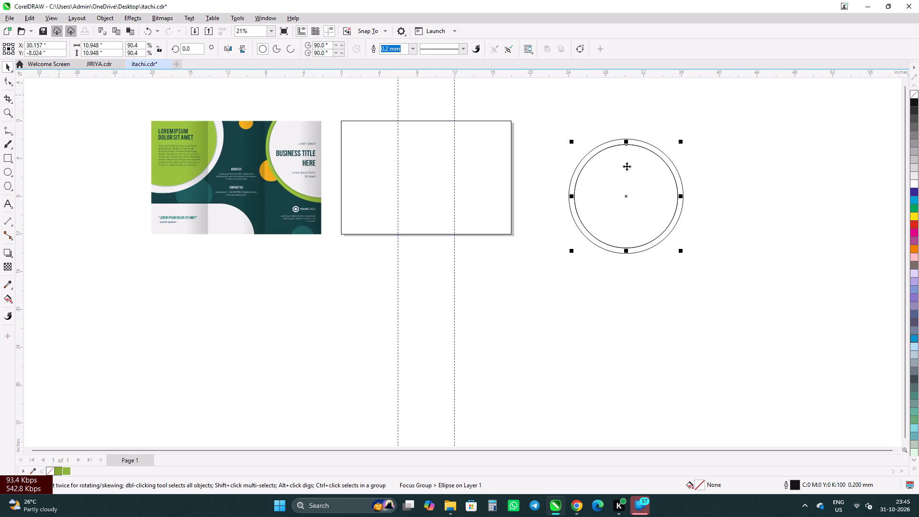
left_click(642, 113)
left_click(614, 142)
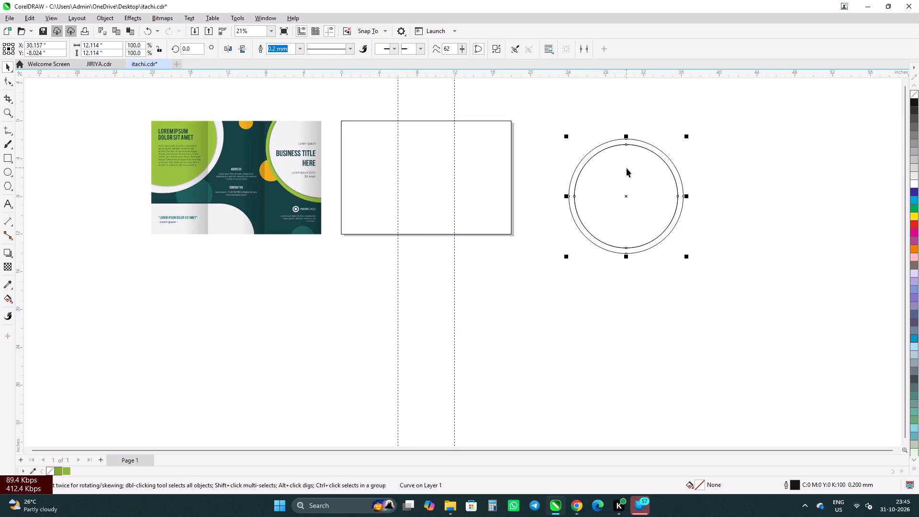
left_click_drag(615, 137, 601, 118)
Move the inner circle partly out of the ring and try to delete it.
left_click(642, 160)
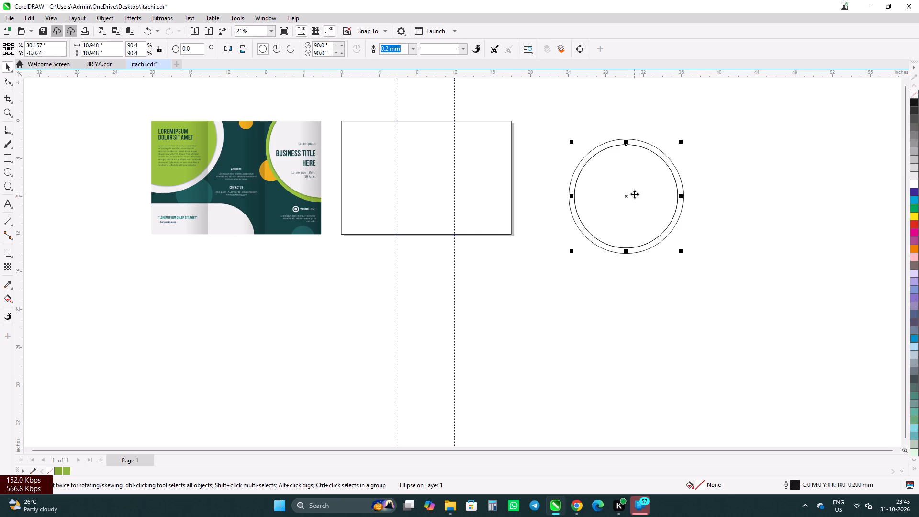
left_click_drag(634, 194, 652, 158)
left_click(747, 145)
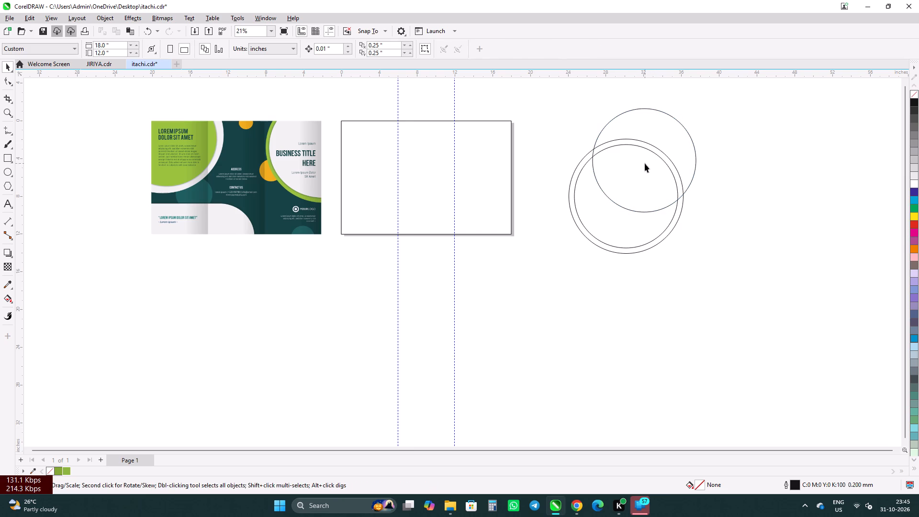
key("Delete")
Save the brochure document.
key("ctrl+s")
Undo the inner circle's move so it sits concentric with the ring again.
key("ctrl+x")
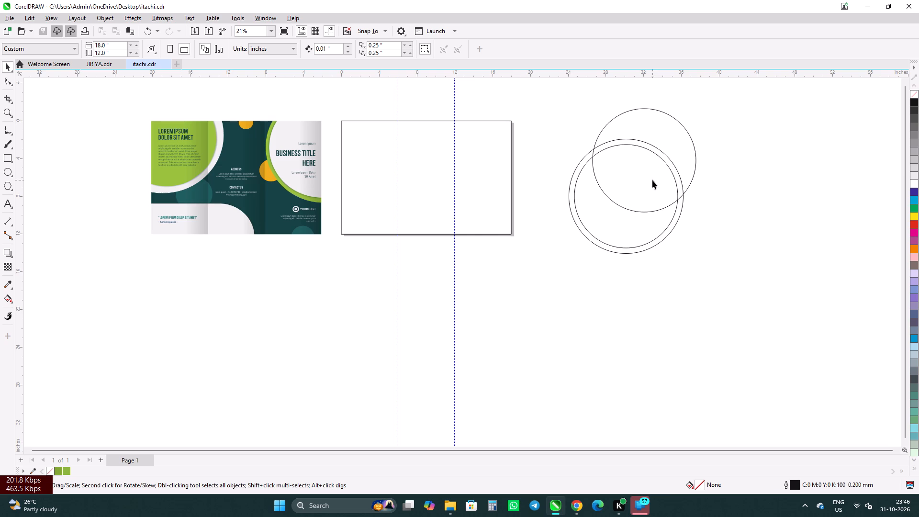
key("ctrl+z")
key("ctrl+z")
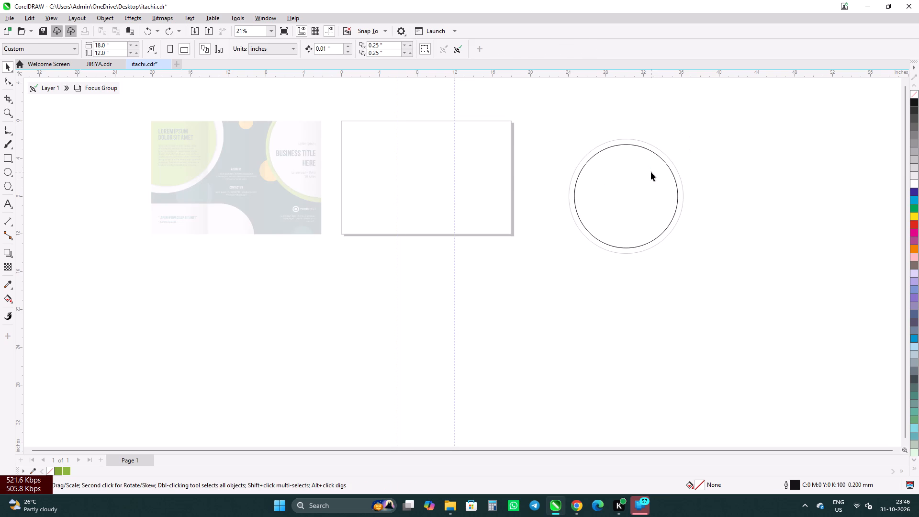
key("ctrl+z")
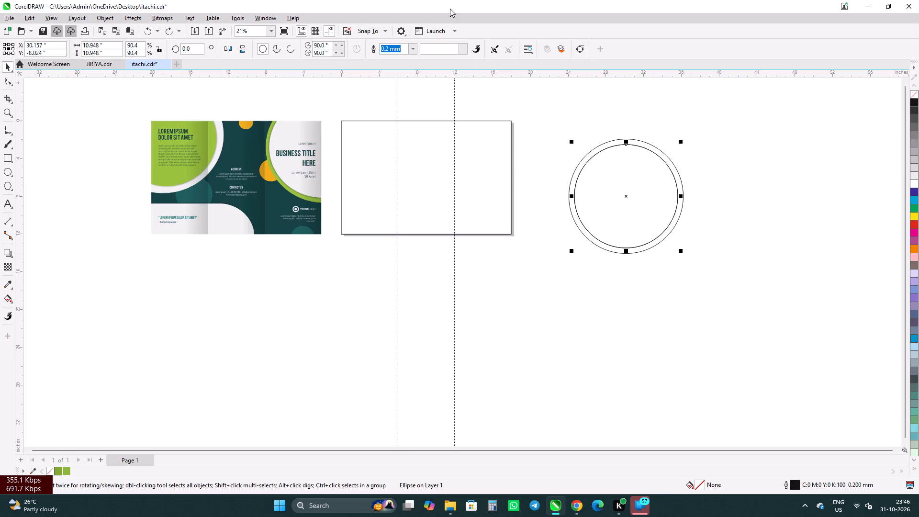
Open the Objects docker and select the Curve and Ellipse entries in turn to check which shape each one is.
left_click(269, 18)
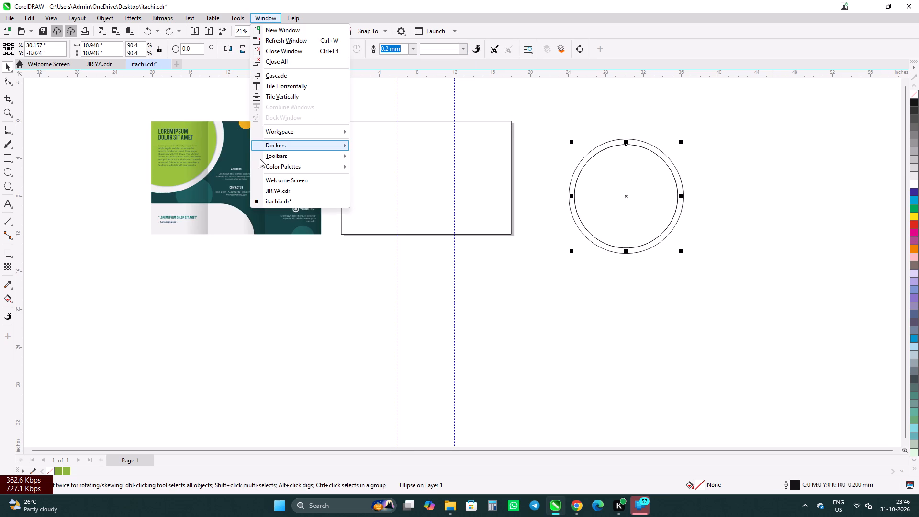
left_click(274, 145)
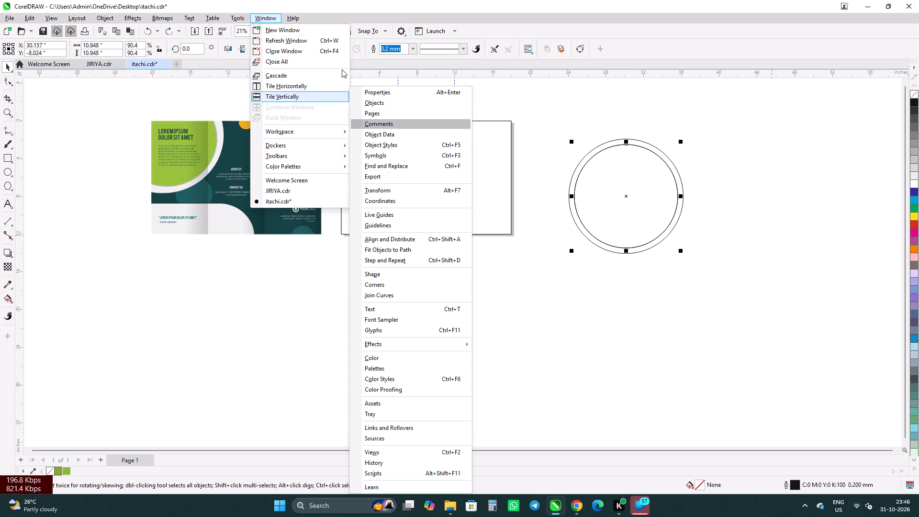
left_click(372, 103)
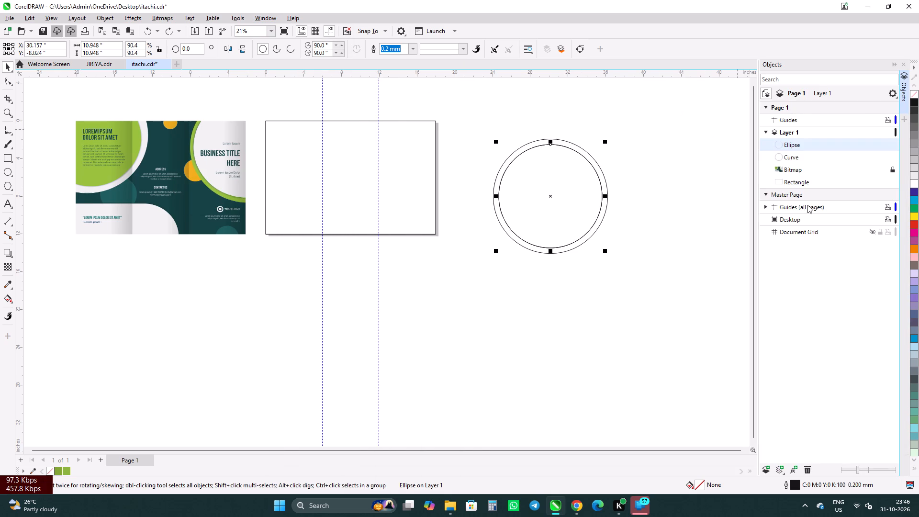
left_click(796, 154)
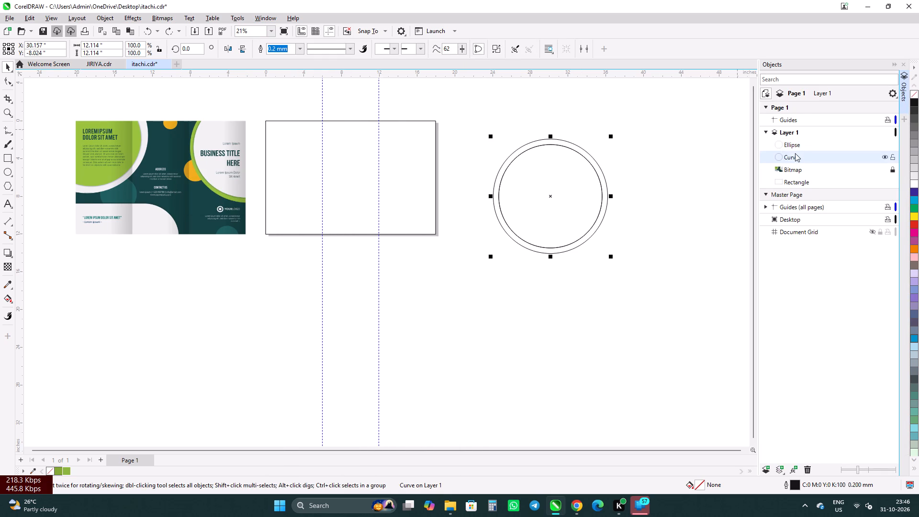
left_click(795, 147)
left_click(795, 158)
left_click(794, 146)
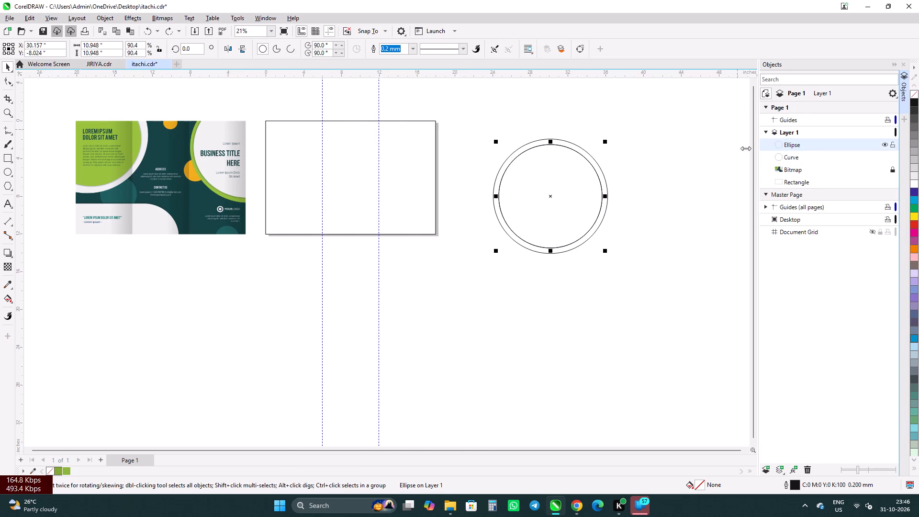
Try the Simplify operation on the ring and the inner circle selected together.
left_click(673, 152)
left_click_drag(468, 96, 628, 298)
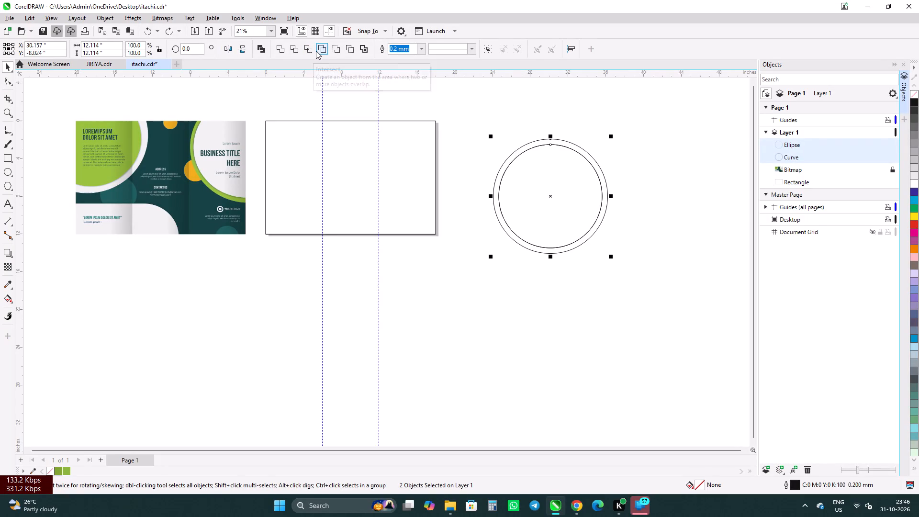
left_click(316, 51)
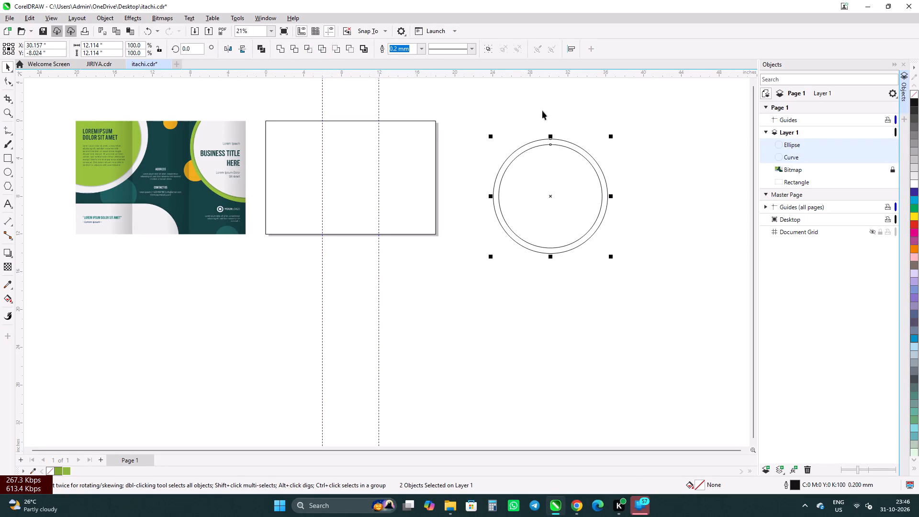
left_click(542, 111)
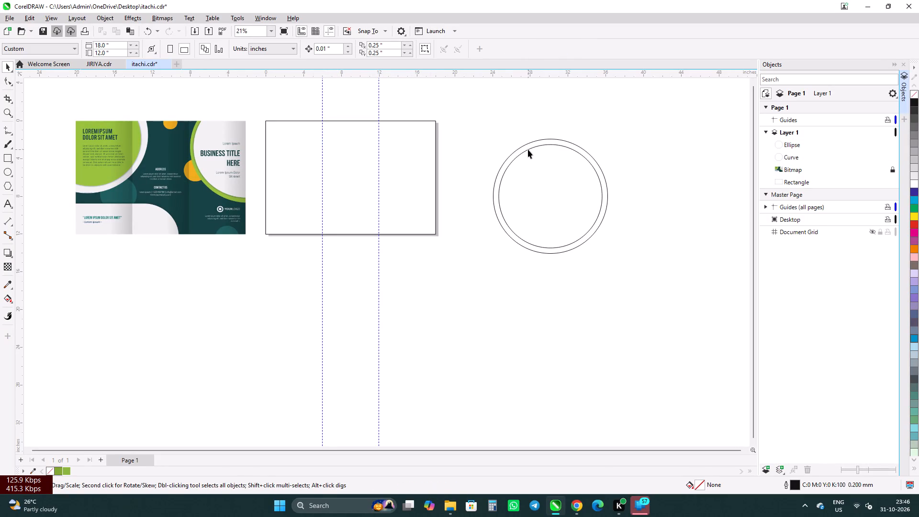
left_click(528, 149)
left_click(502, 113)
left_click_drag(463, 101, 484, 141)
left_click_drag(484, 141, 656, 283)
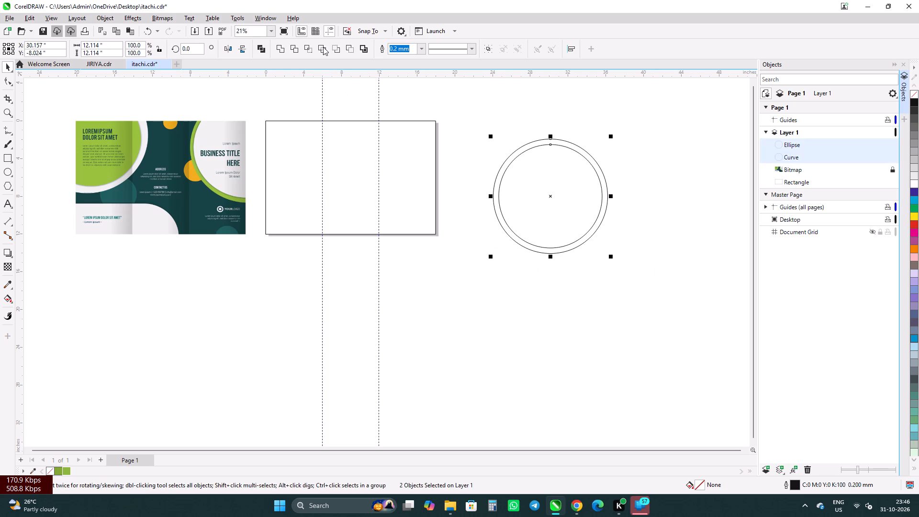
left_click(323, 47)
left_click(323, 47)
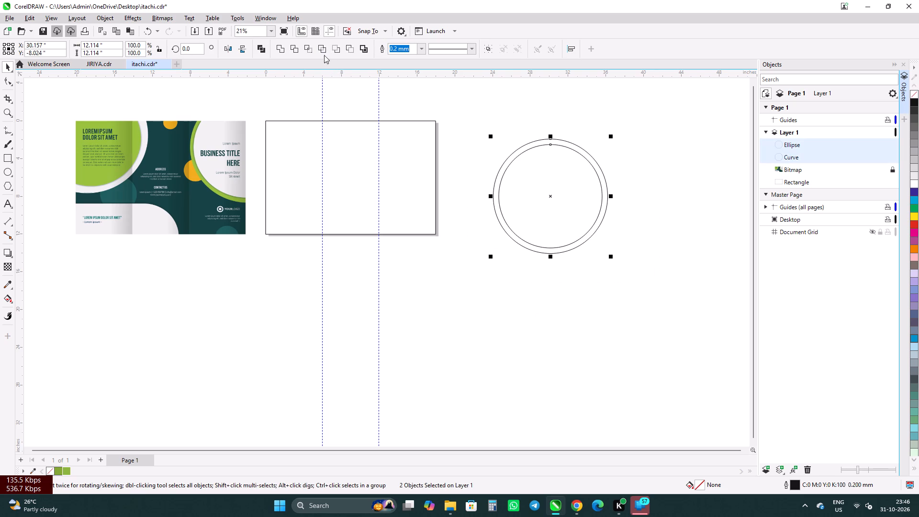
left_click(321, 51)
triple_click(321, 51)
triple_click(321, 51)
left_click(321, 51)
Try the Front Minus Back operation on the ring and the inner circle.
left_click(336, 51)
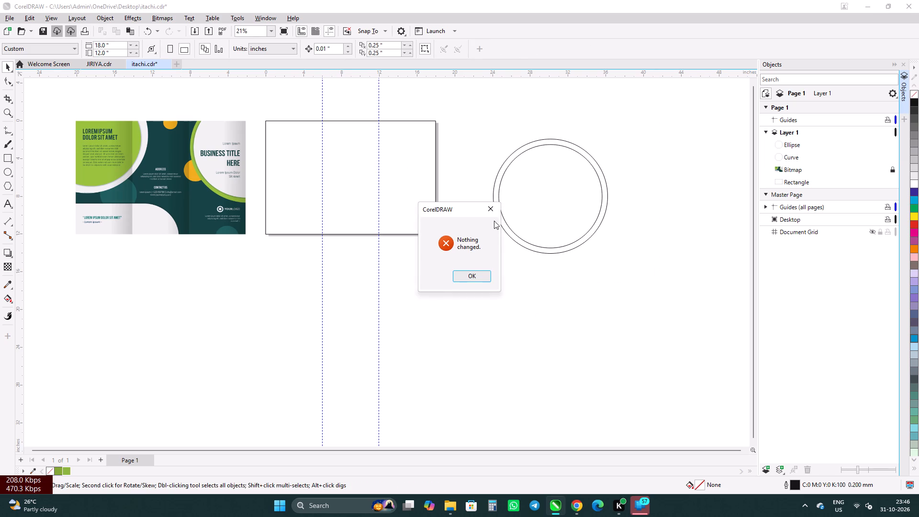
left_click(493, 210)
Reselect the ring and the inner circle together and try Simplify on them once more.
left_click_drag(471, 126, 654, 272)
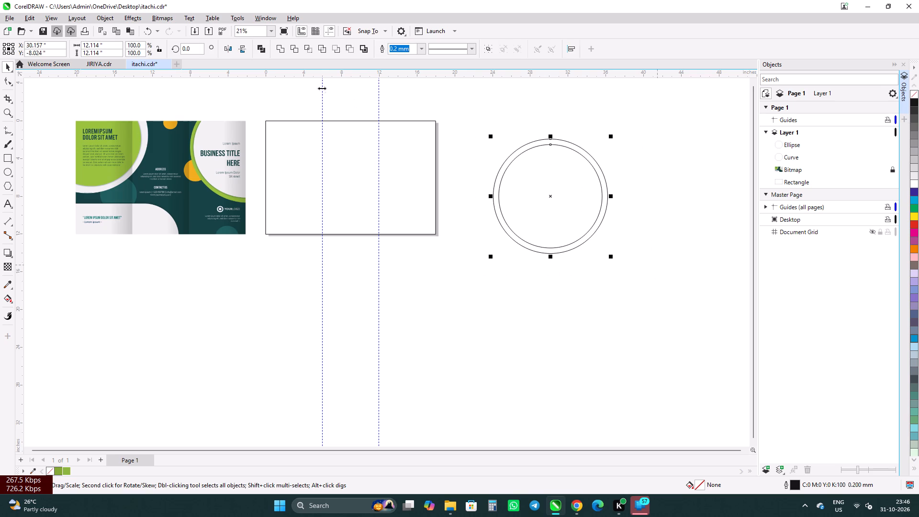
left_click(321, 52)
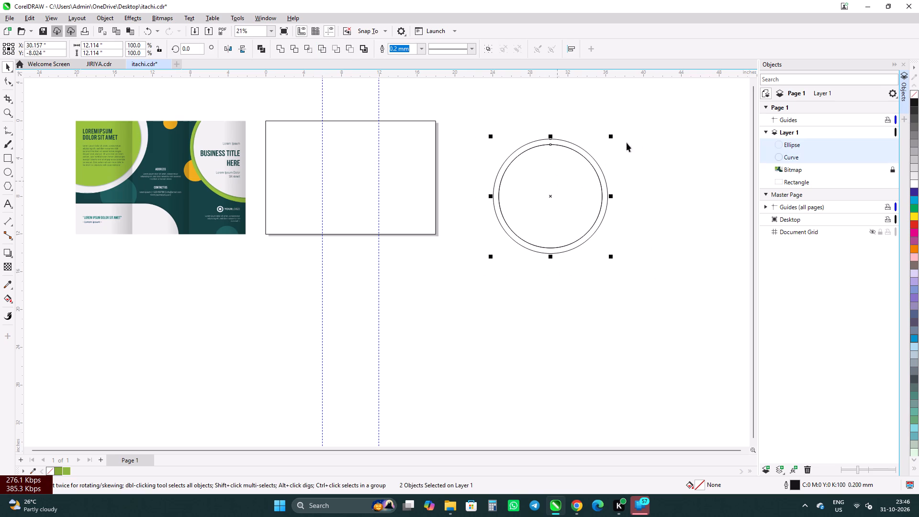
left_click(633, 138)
Move the inner circle and the ring apart in the empty area beside the page, and delete the loose circle.
left_click_drag(573, 162, 588, 226)
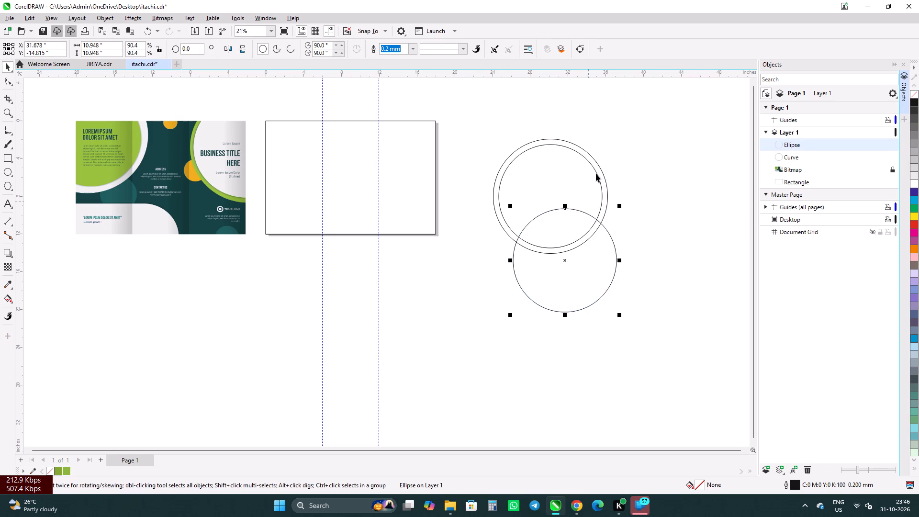
left_click_drag(596, 173, 621, 204)
left_click_drag(610, 193, 625, 139)
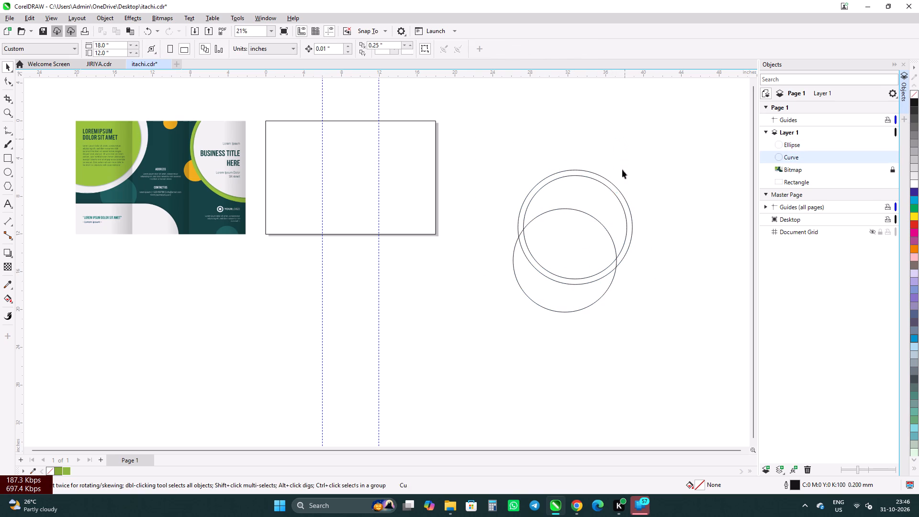
left_click_drag(608, 182, 619, 121)
left_click(581, 255)
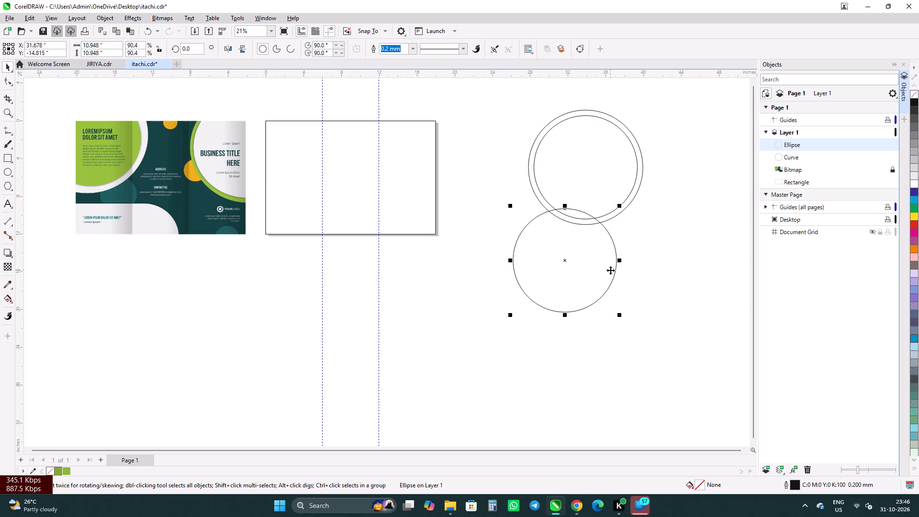
key("Delete")
Fill the ring with the light green #8DB63E from the document palette and deselect it.
left_click(551, 214)
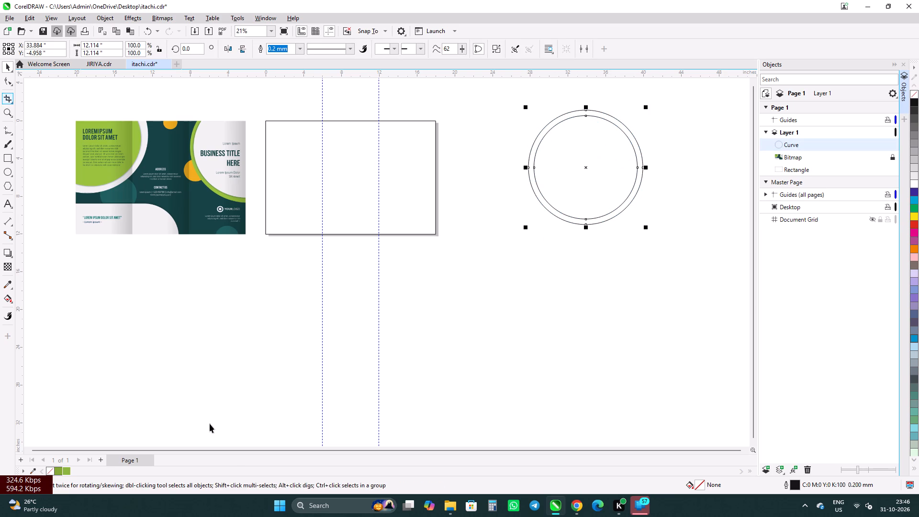
left_click(69, 469)
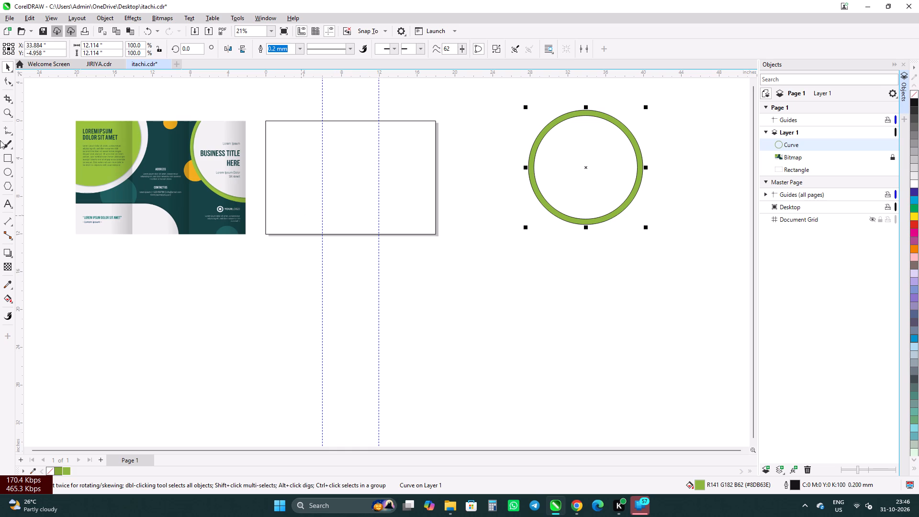
left_click(6, 71)
left_click(474, 198)
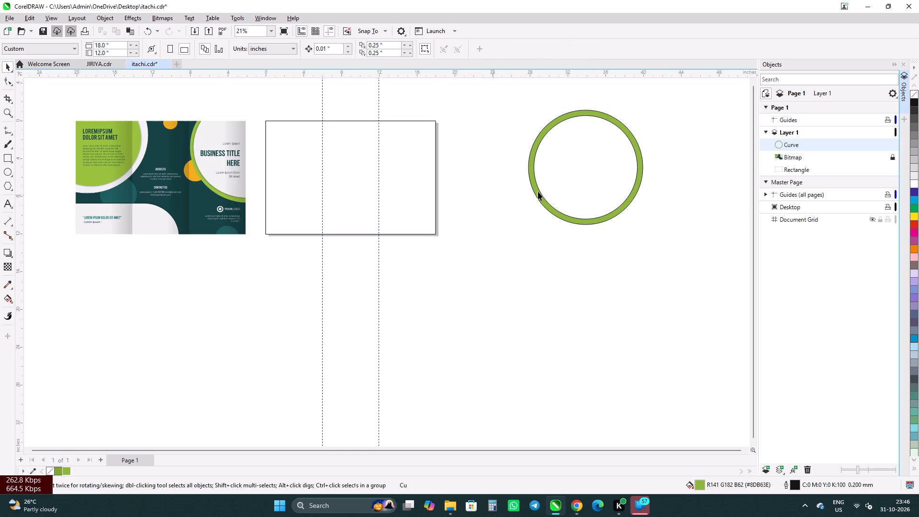
Move the green ring over the page rectangle's upper-right corner, centred at about X 18.70 in, Y -2.96 in.
left_click(608, 177)
left_click(628, 134)
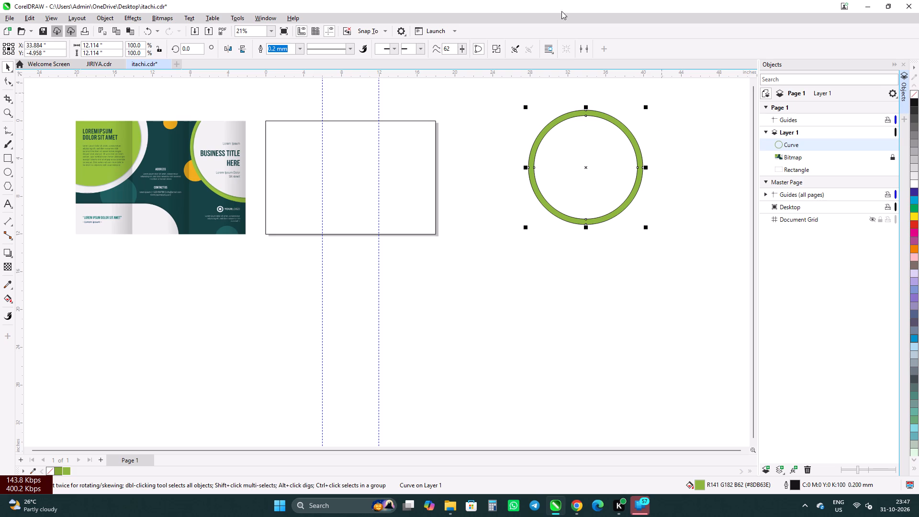
left_click_drag(587, 118, 481, 118)
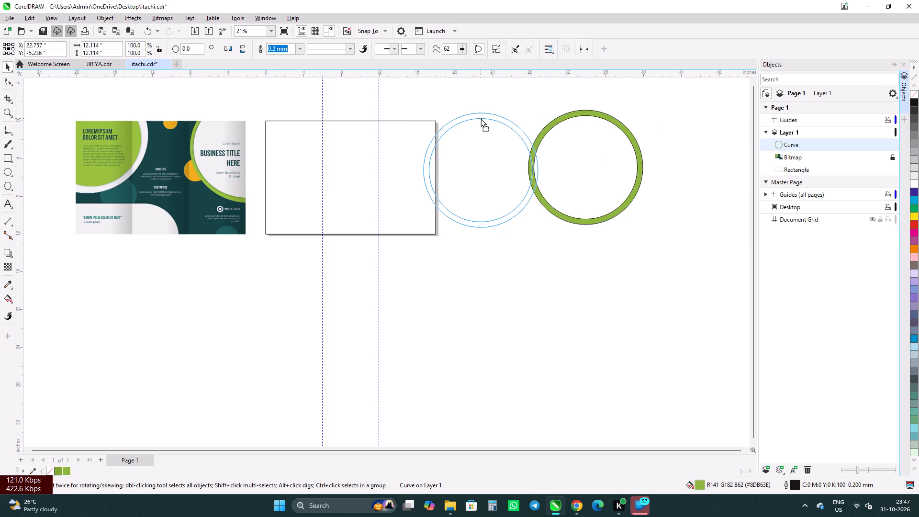
left_click_drag(481, 118, 444, 103)
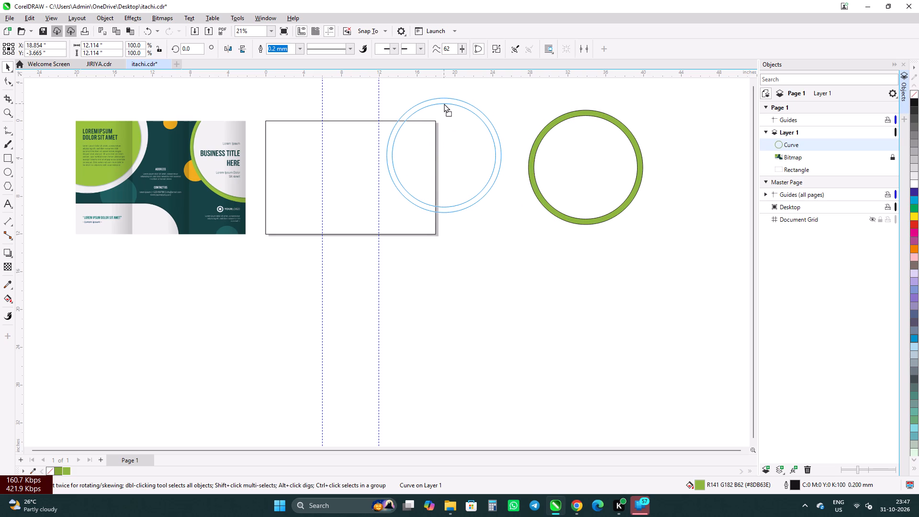
left_click_drag(444, 103, 441, 92)
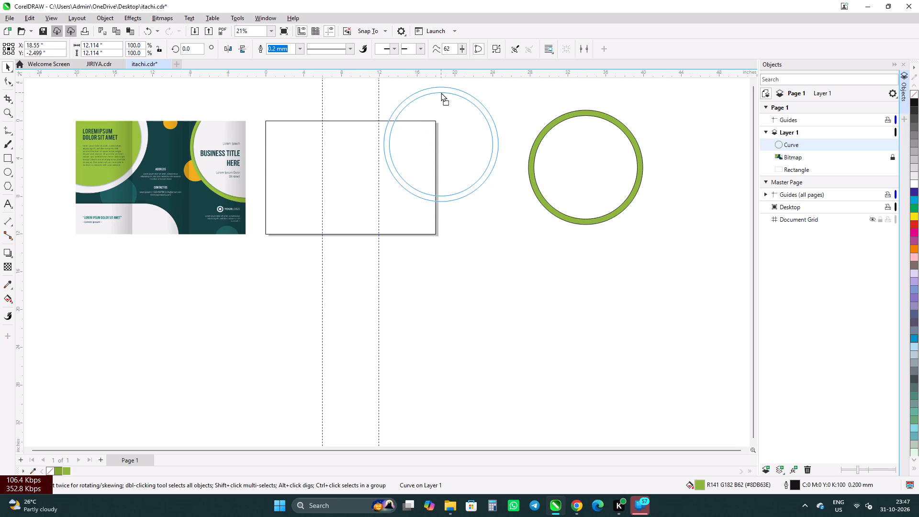
left_click_drag(441, 92, 442, 97)
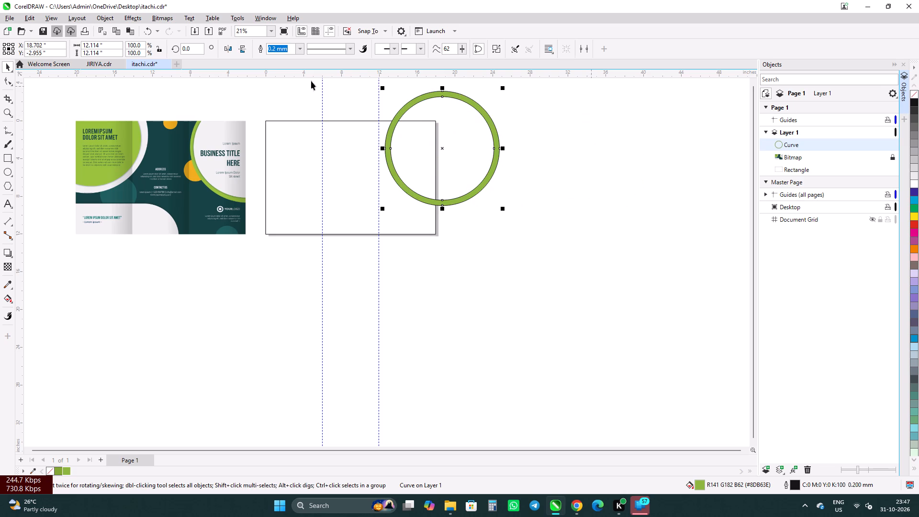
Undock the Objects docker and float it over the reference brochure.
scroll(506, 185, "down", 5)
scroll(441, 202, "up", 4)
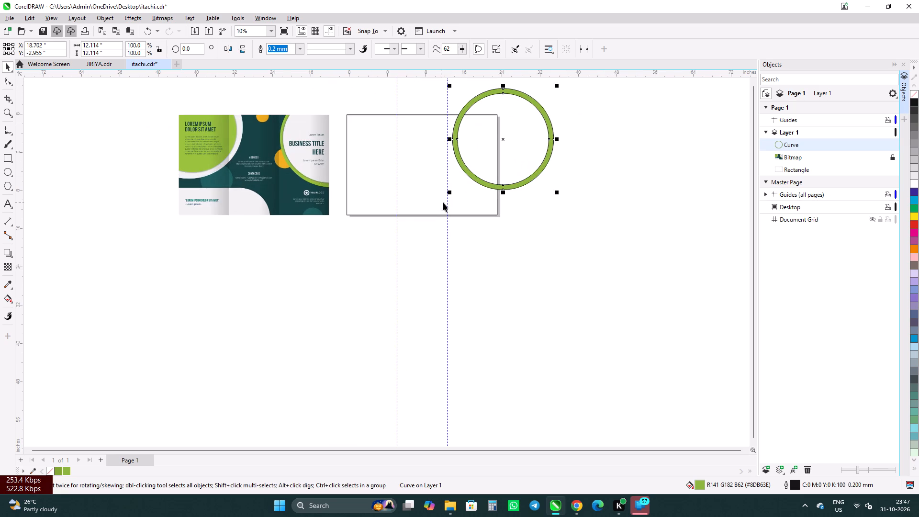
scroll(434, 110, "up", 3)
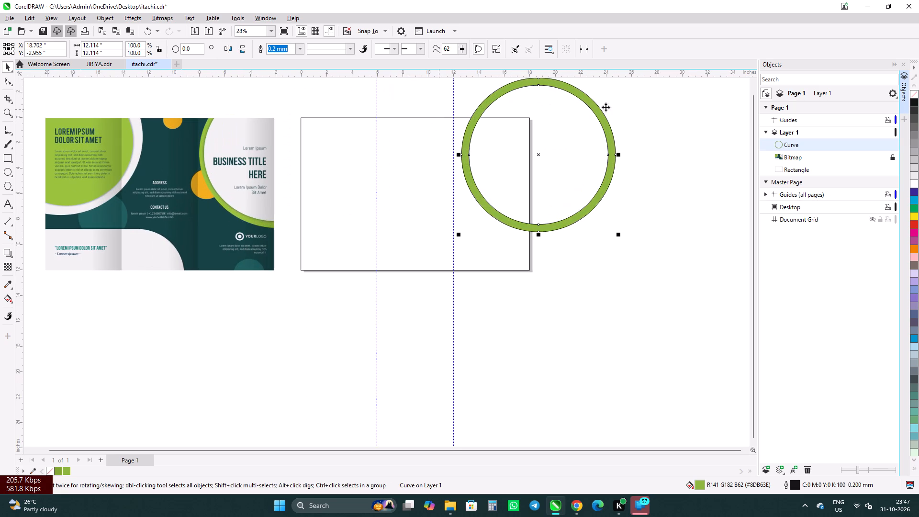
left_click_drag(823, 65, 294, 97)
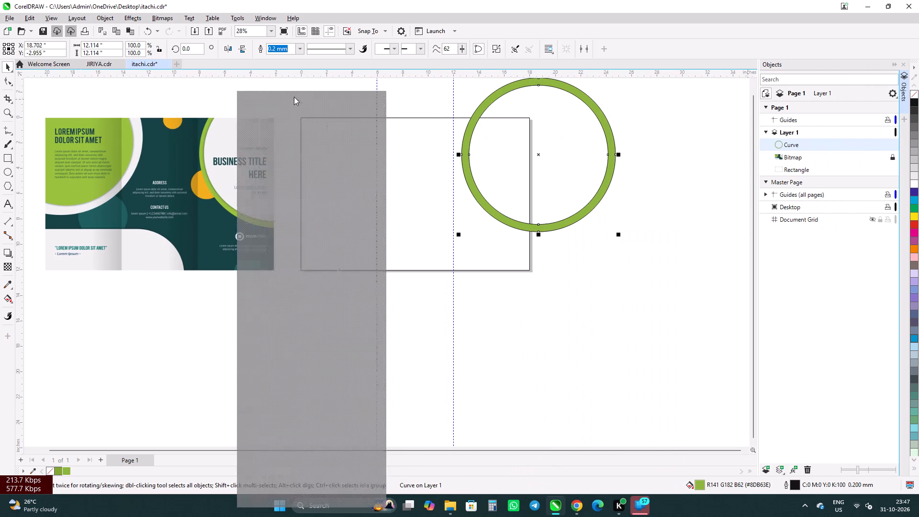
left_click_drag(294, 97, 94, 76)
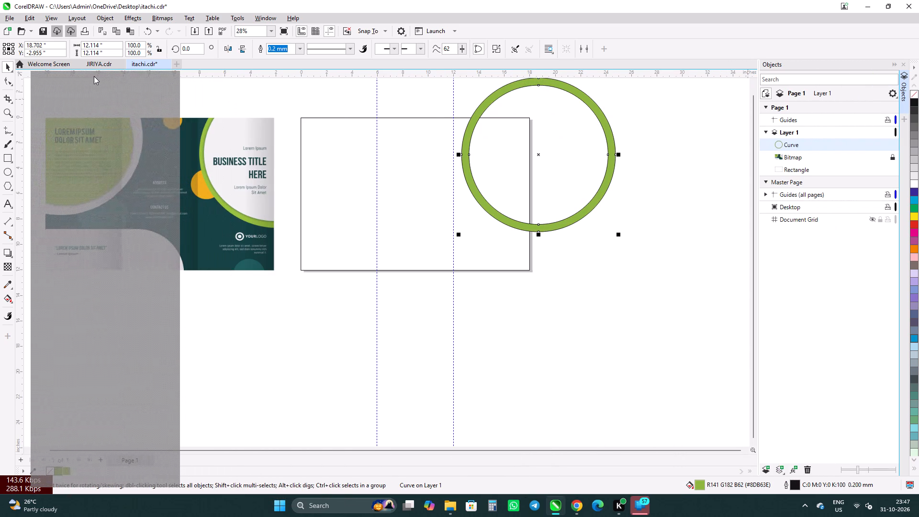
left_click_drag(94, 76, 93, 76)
Nudge the green ring slightly so its centre sits at about X 18.58 in, Y -3.02 in, and deselect it.
scroll(344, 141, "down", 4)
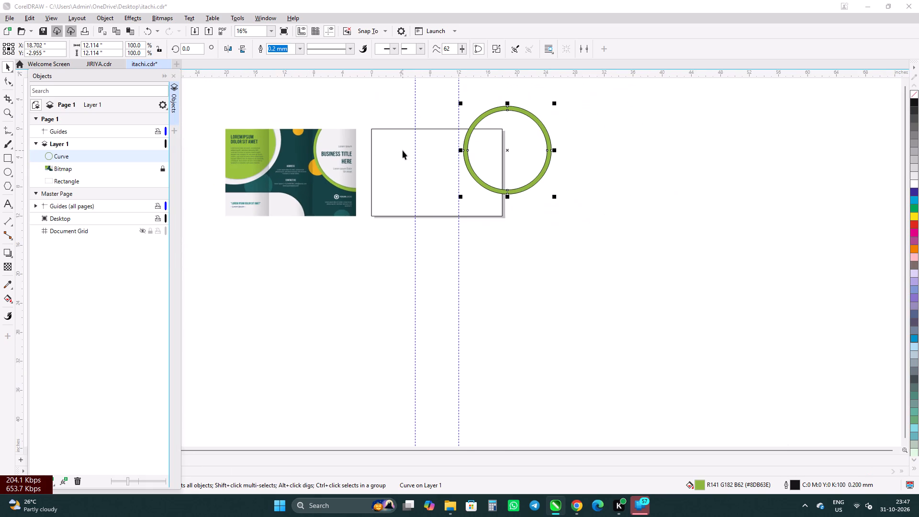
scroll(228, 124, "up", 3)
scroll(598, 82, "up", 3)
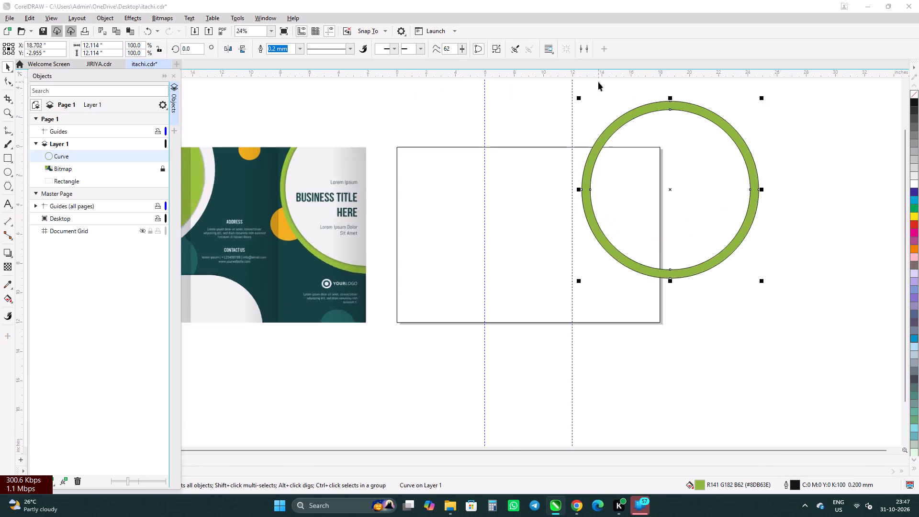
scroll(589, 108, "down", 5)
scroll(683, 87, "up", 3)
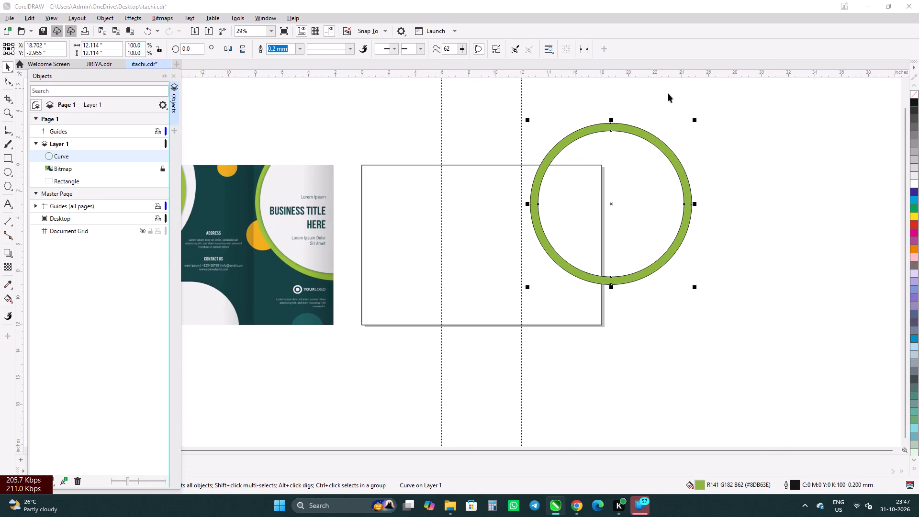
scroll(678, 79, "up", 1)
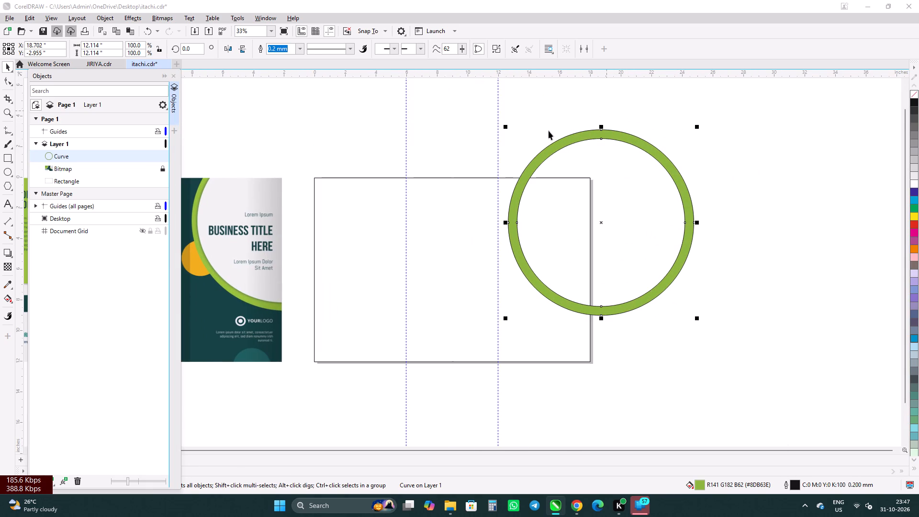
scroll(549, 131, "down", 1)
scroll(549, 131, "up", 1)
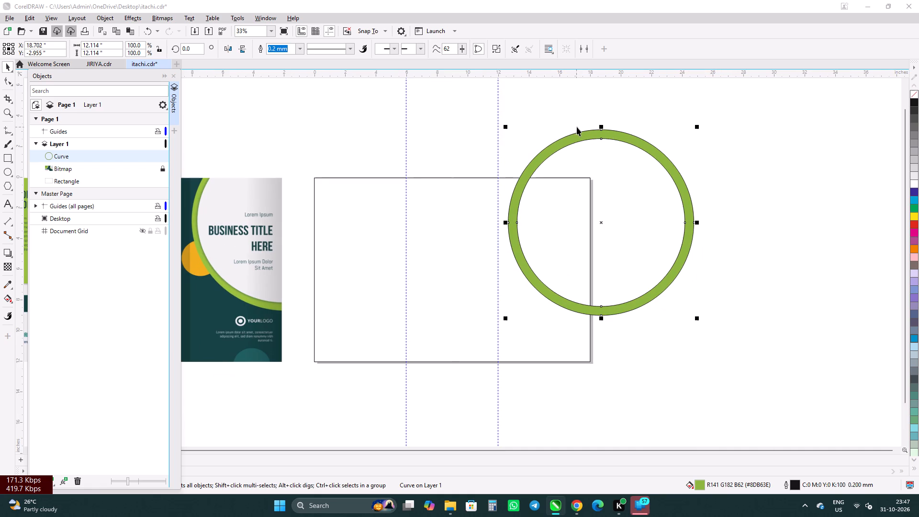
left_click(583, 136)
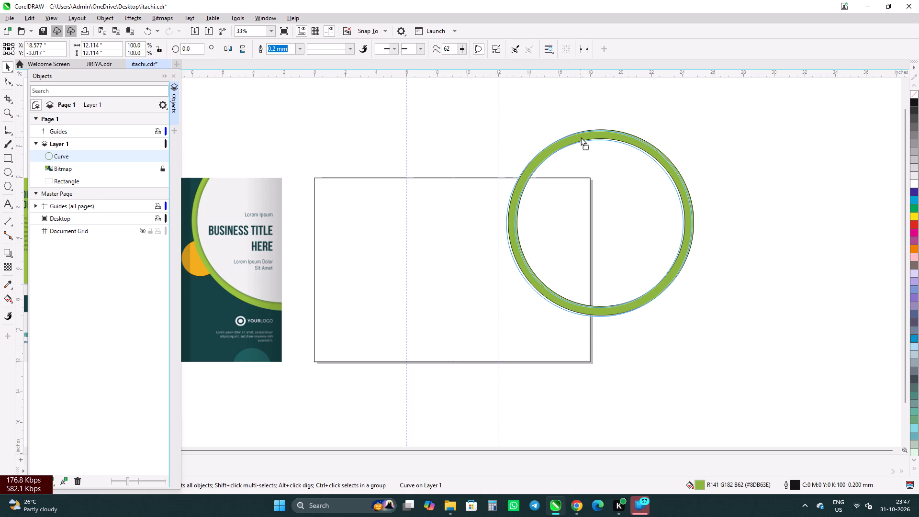
left_click(775, 115)
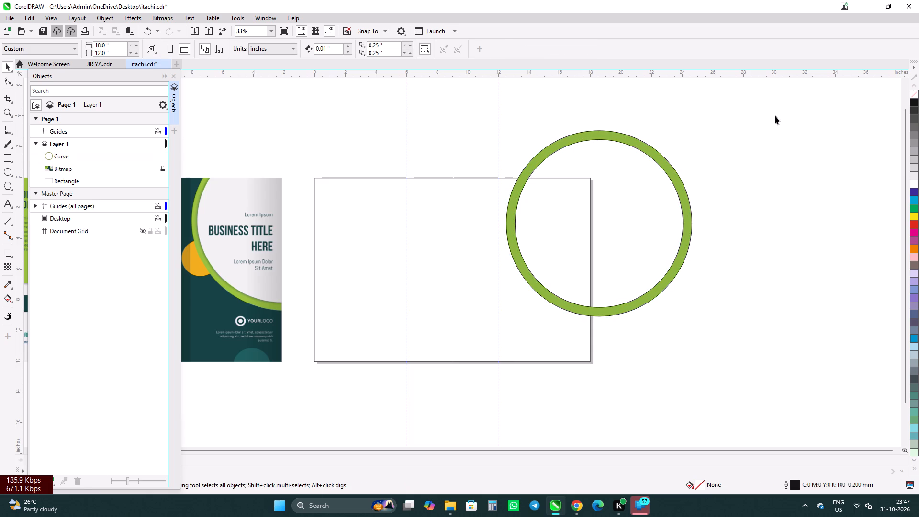
Shrink the ring proportionally about its centre to about 11.58 in and nudge it to about X 18.42 in, Y -2.93 in.
left_click(608, 135)
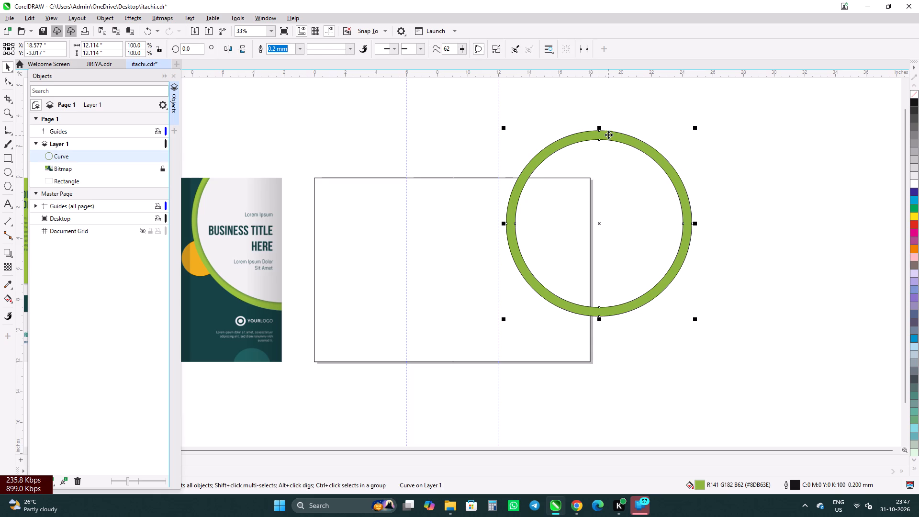
left_click_drag(697, 129, 695, 130, "shift")
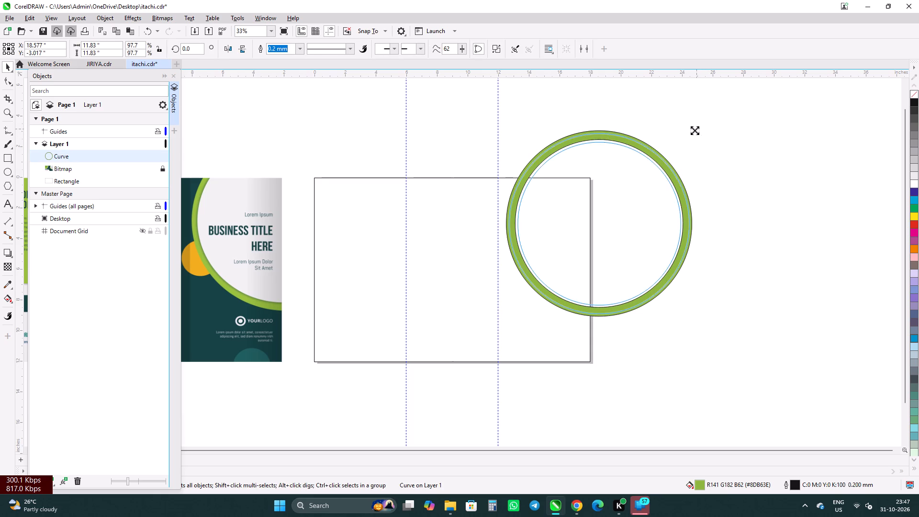
left_click_drag(695, 130, 693, 131, "shift")
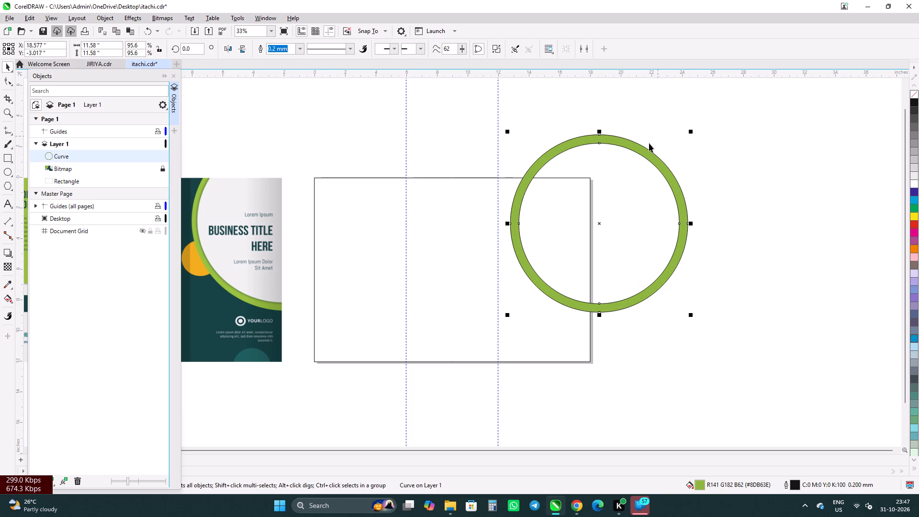
left_click(639, 153)
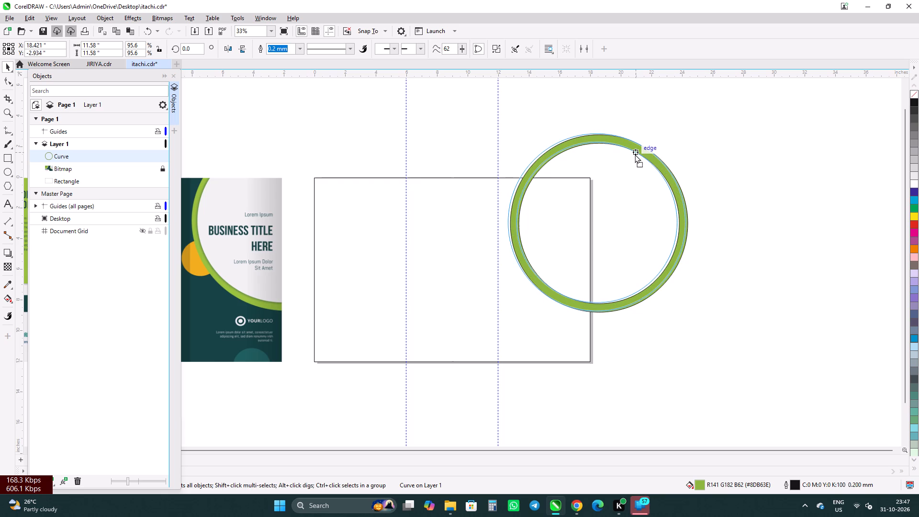
left_click(802, 148)
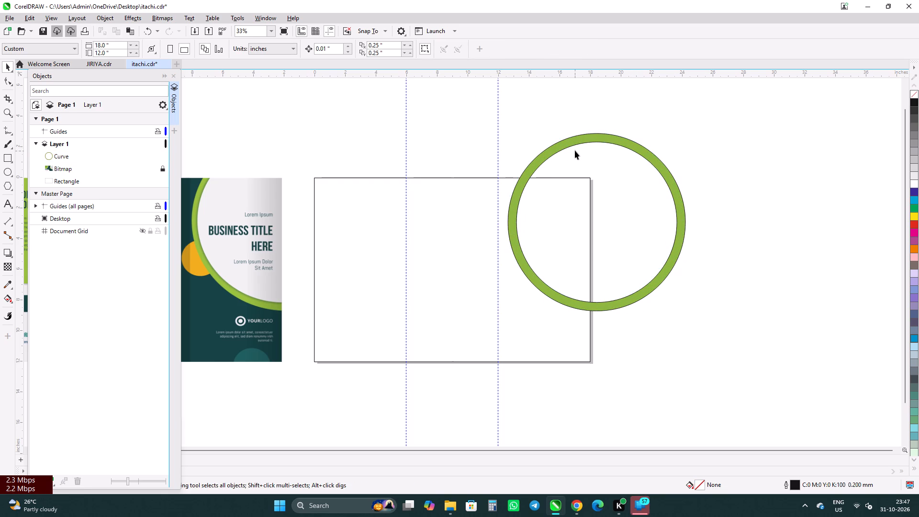
PowerClip the green ring inside the page rectangle.
left_click(575, 150)
left_click(573, 139)
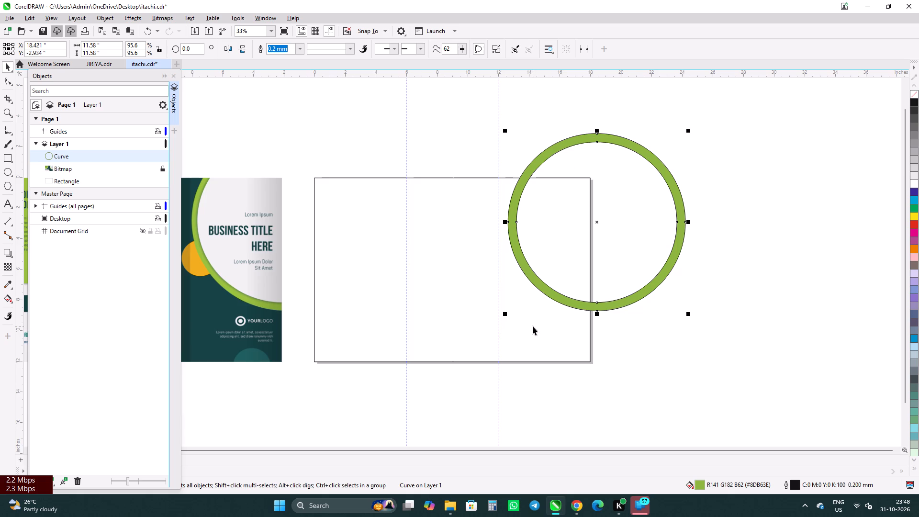
right_click(547, 289)
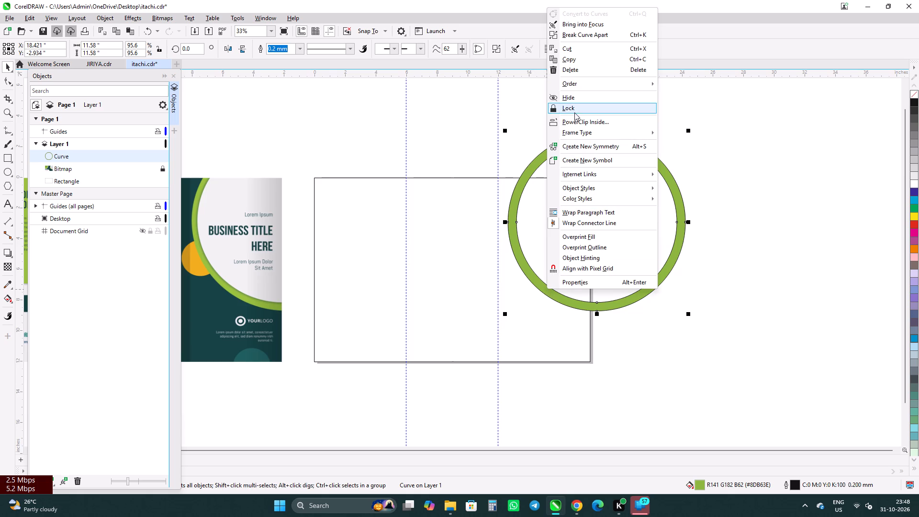
left_click(576, 120)
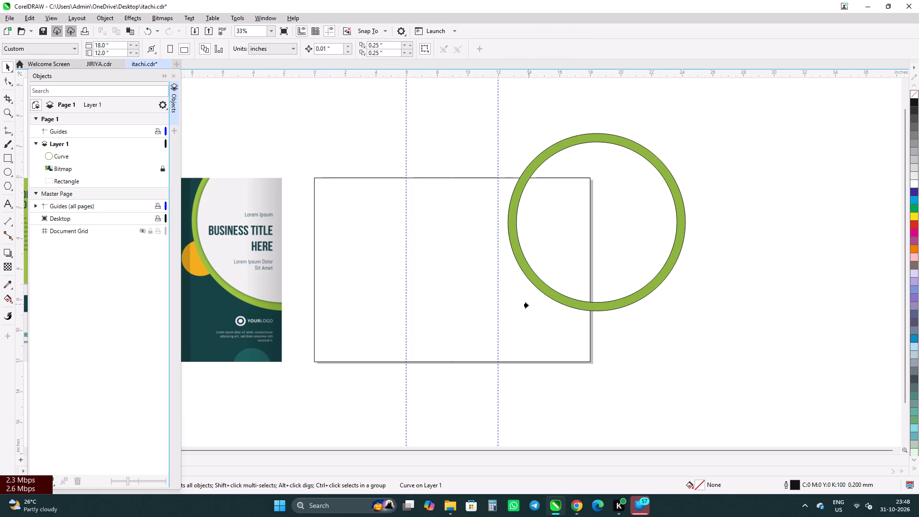
left_click(528, 305)
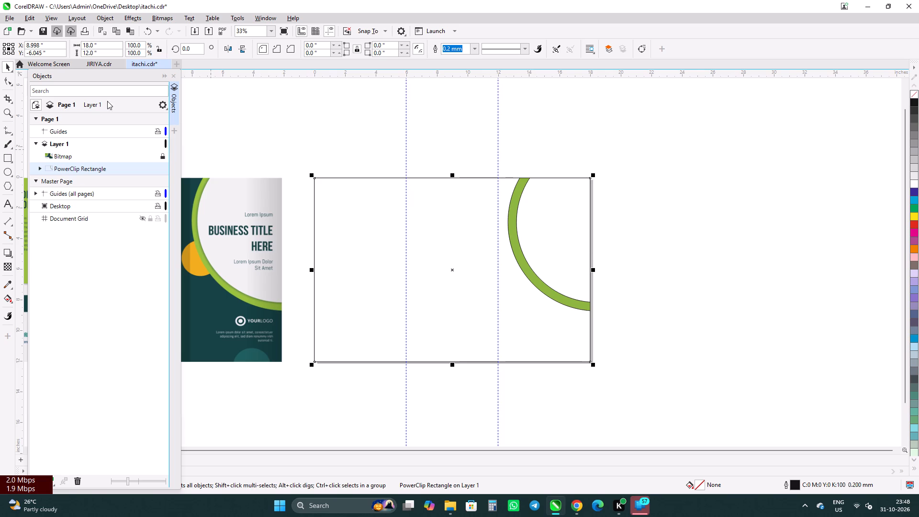
Move the floating Objects docker off the reference brochure to the empty area beyond the page rectangle.
left_click_drag(109, 77, 183, 77)
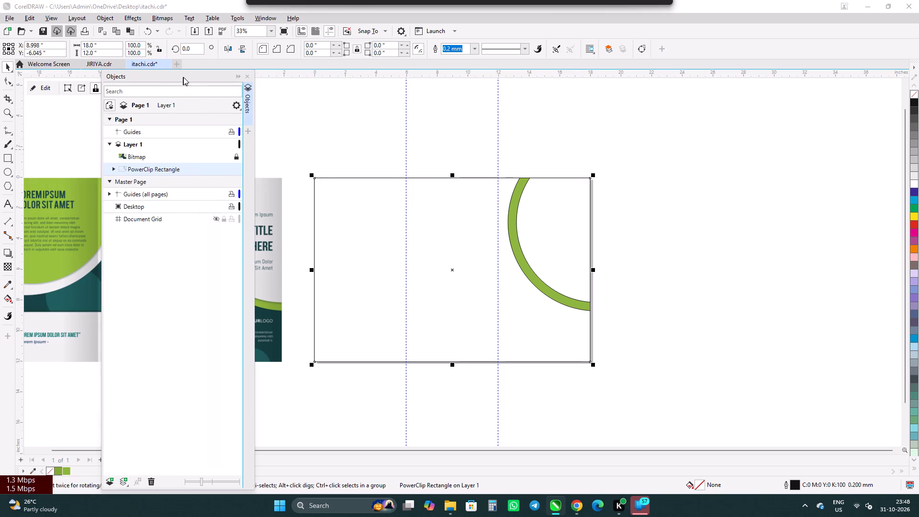
left_click_drag(183, 77, 689, 68)
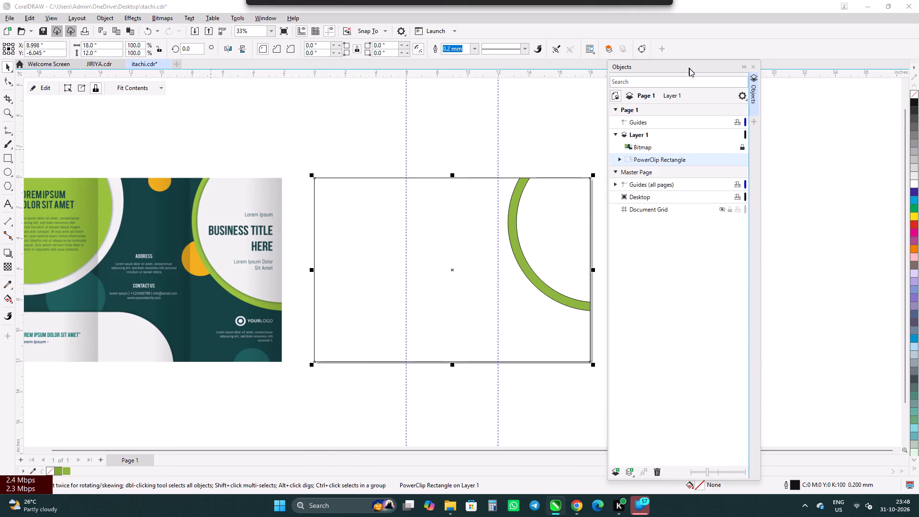
left_click_drag(689, 68, 694, 76)
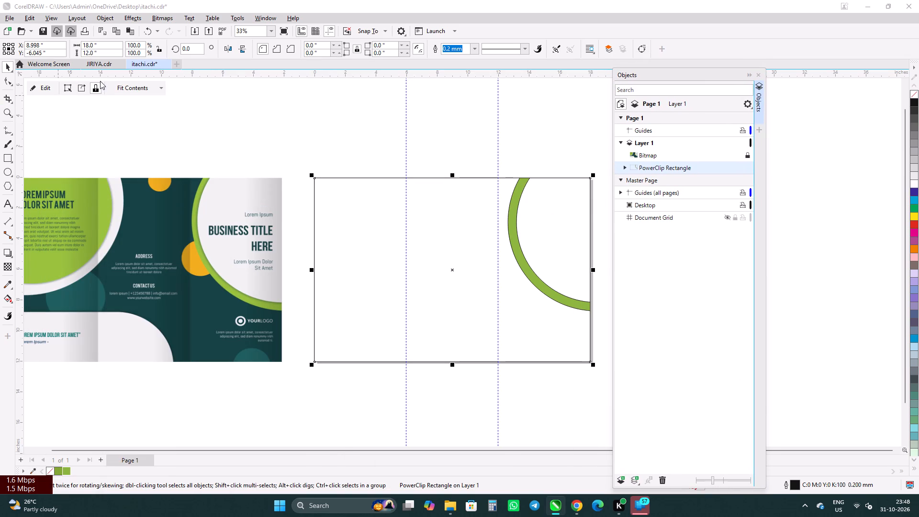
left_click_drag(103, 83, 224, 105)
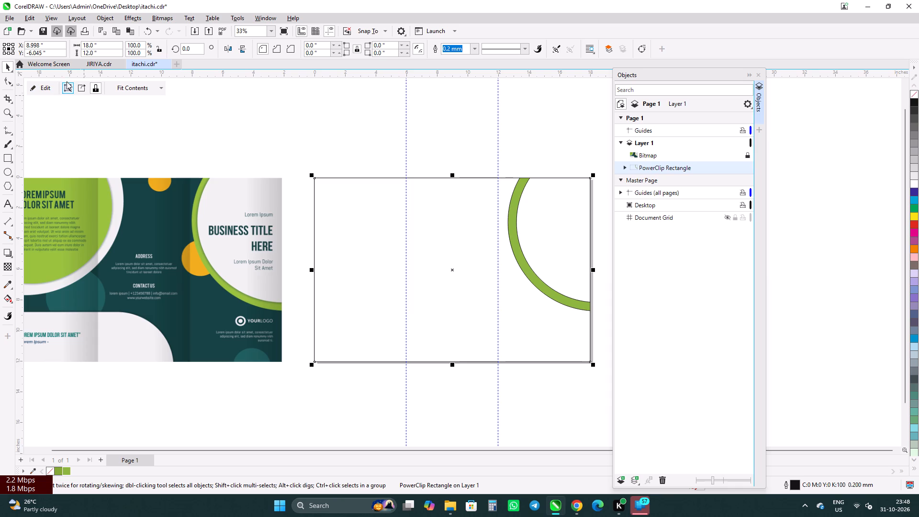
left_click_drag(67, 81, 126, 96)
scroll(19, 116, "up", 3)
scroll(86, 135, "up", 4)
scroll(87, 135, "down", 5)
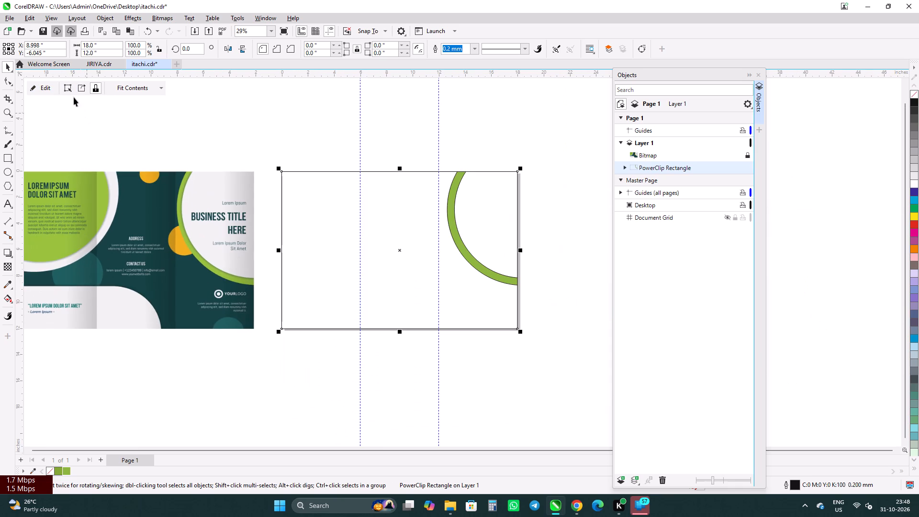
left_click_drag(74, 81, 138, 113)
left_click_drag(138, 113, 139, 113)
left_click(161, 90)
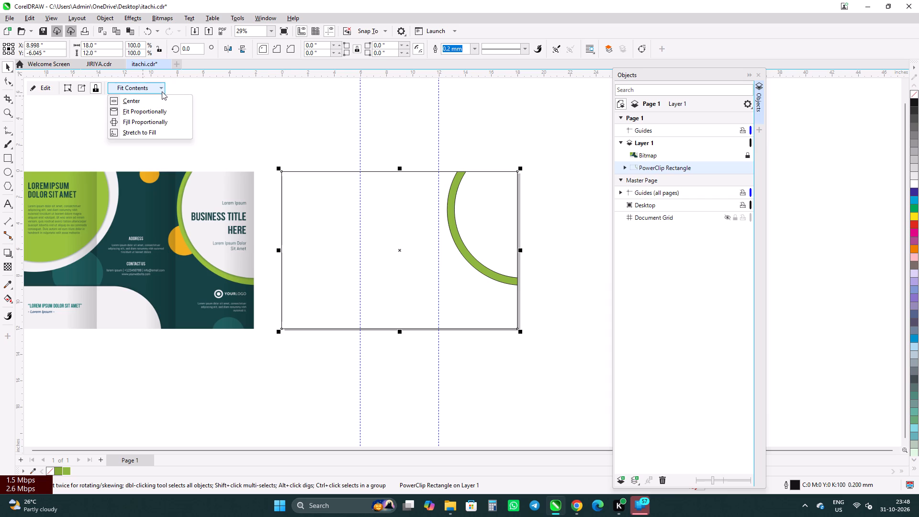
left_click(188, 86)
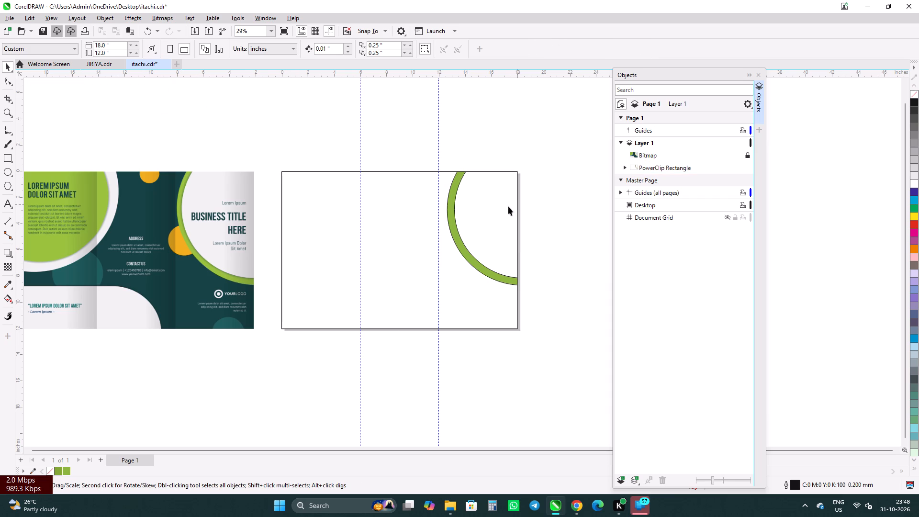
Open the page rectangle's PowerClip contents for editing and select the green ring.
left_click(490, 214)
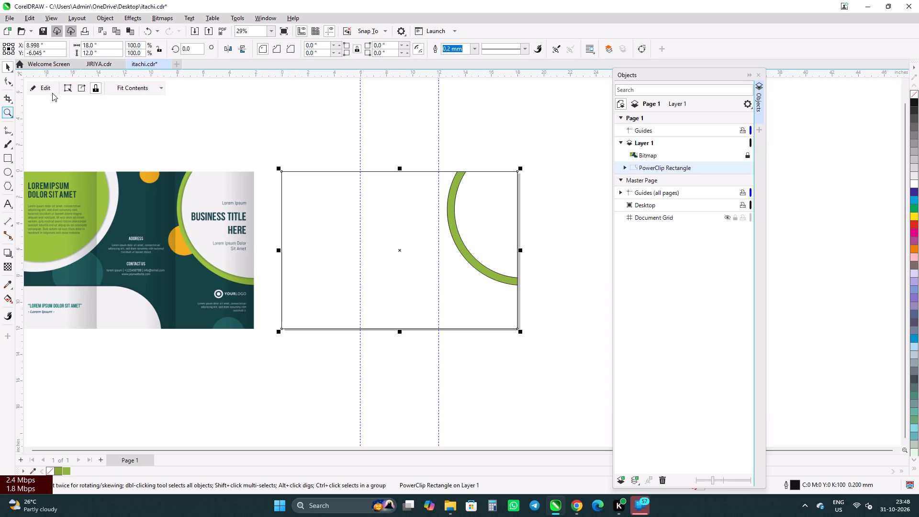
left_click(46, 87)
left_click(468, 248)
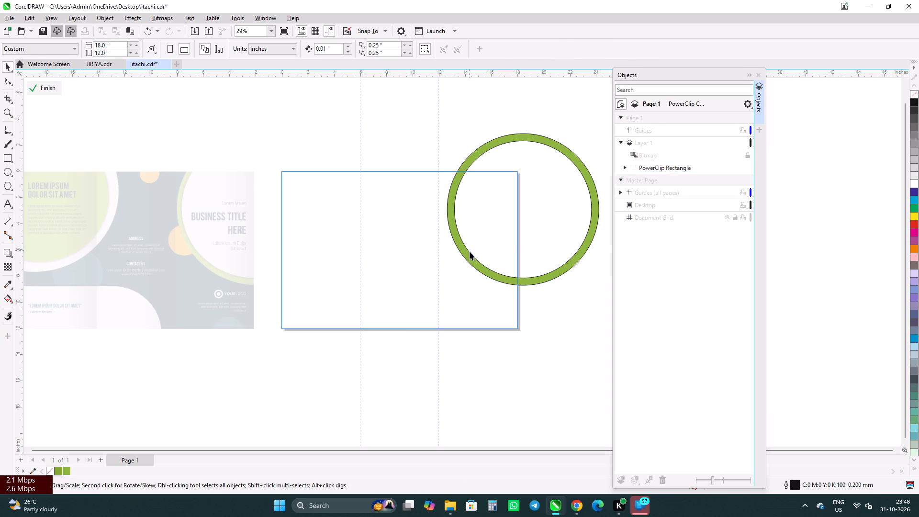
left_click(471, 256)
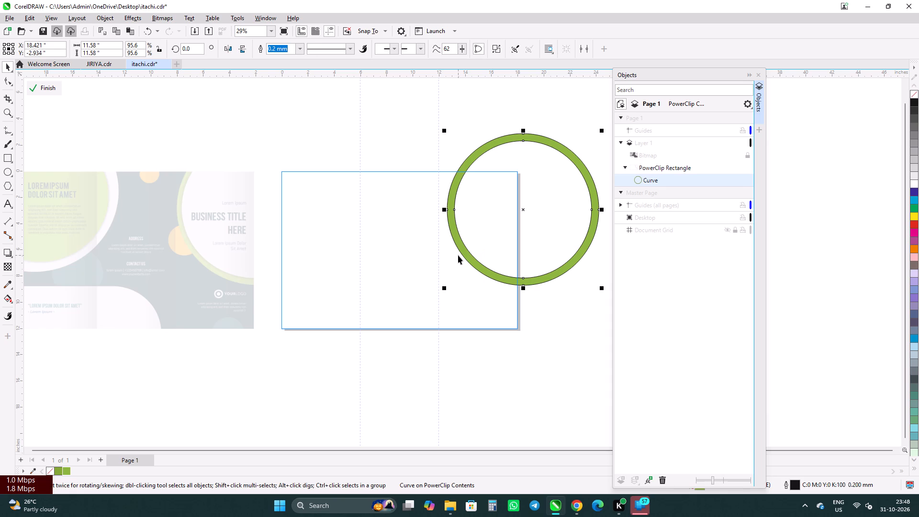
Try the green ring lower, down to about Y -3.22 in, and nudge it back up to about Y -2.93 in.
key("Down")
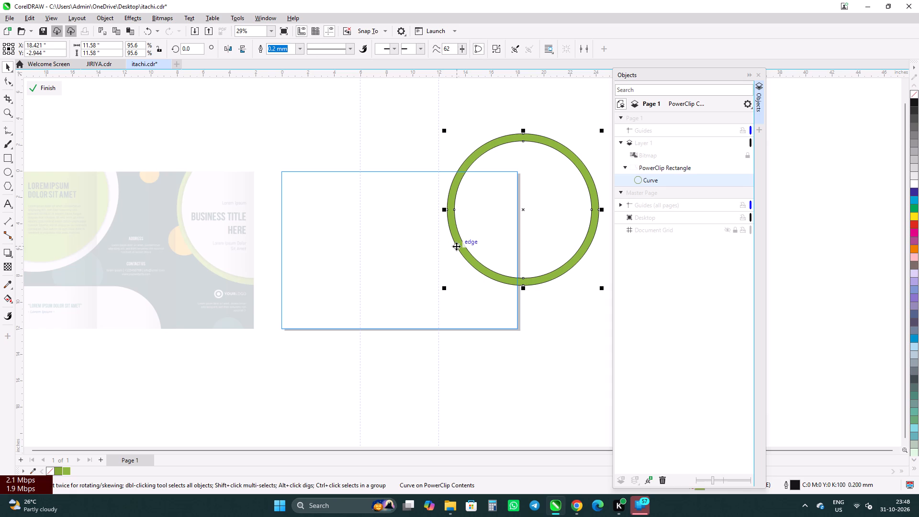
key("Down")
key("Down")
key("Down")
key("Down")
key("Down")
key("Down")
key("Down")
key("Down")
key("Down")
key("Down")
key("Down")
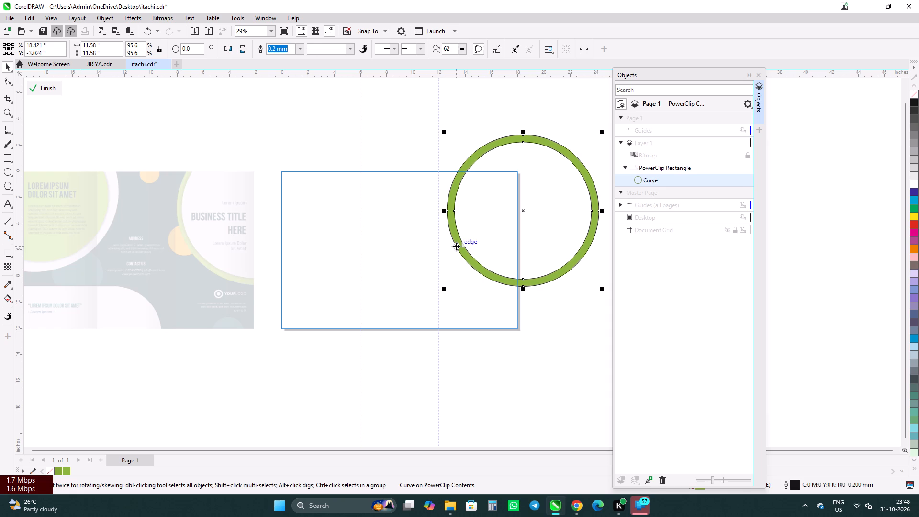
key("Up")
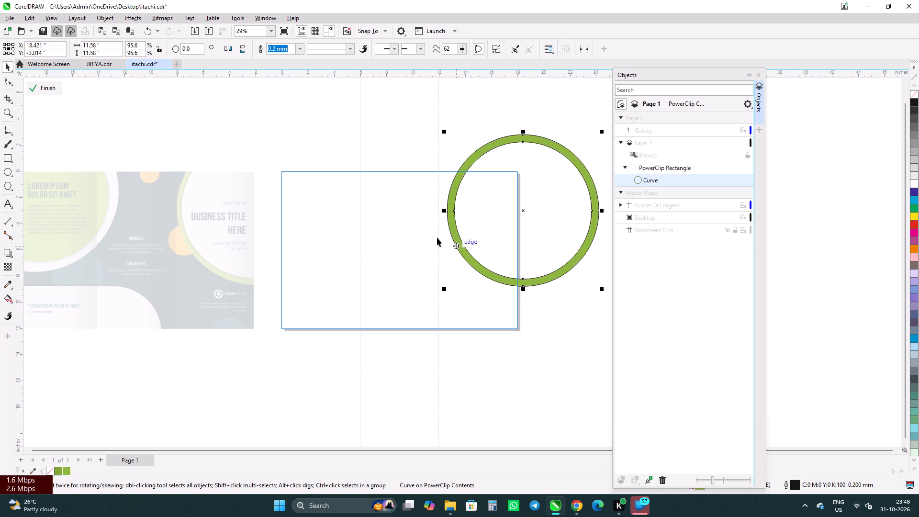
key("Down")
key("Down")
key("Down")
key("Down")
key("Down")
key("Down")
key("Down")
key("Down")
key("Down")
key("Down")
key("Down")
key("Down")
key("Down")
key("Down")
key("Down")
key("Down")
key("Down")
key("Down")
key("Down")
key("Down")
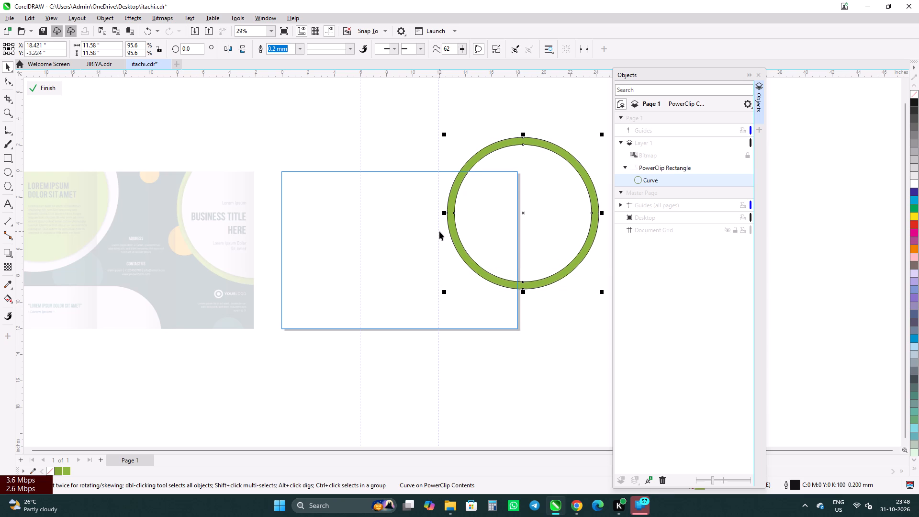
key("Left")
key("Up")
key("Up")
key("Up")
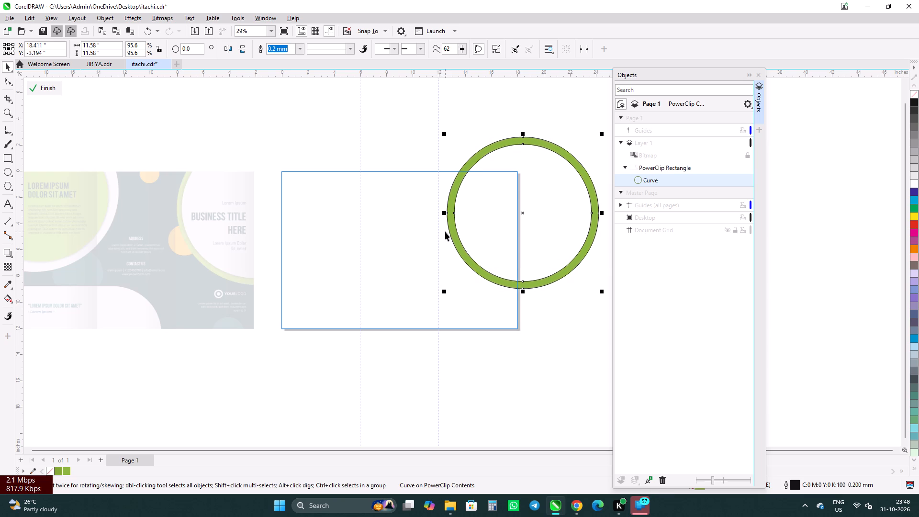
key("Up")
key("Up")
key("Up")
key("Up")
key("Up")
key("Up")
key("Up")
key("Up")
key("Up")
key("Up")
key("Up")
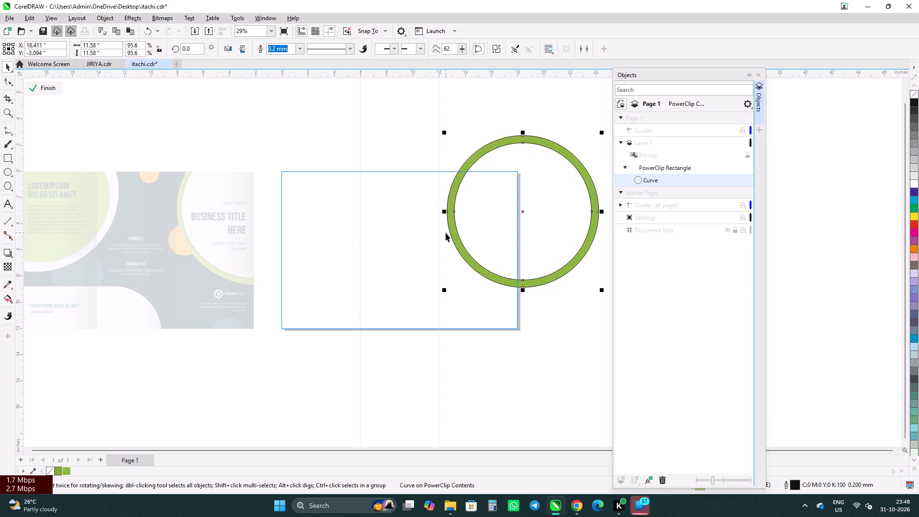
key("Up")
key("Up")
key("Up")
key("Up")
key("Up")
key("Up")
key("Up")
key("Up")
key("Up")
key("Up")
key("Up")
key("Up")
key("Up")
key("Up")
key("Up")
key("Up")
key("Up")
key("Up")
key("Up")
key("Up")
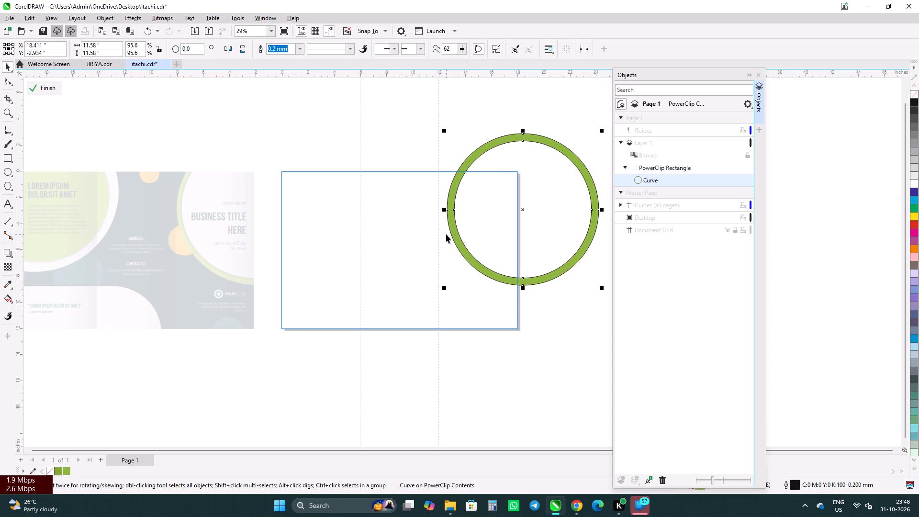
Nudge the green ring left to about X 18.33 in, finish editing the PowerClip contents and deselect.
key("Left")
key("Left")
key("Left")
key("Left")
key("Left")
key("Left")
key("Left")
key("Left")
key("Left")
key("Left")
key("Left")
key("Left")
key("Left")
key("Left")
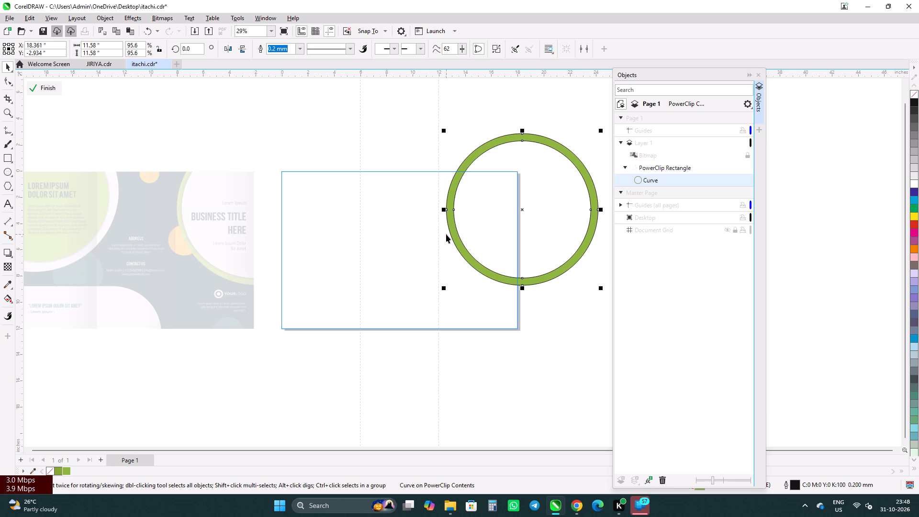
key("Right")
key("Right")
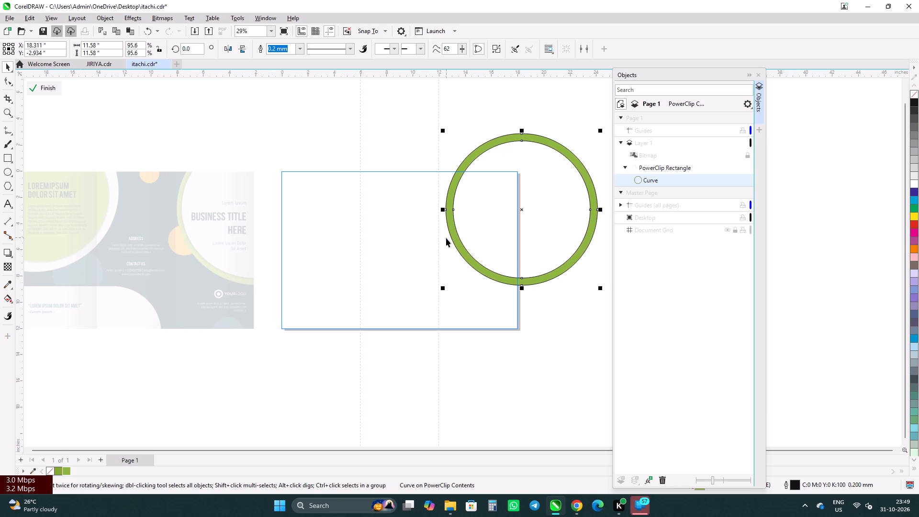
key("Right")
left_click(47, 92)
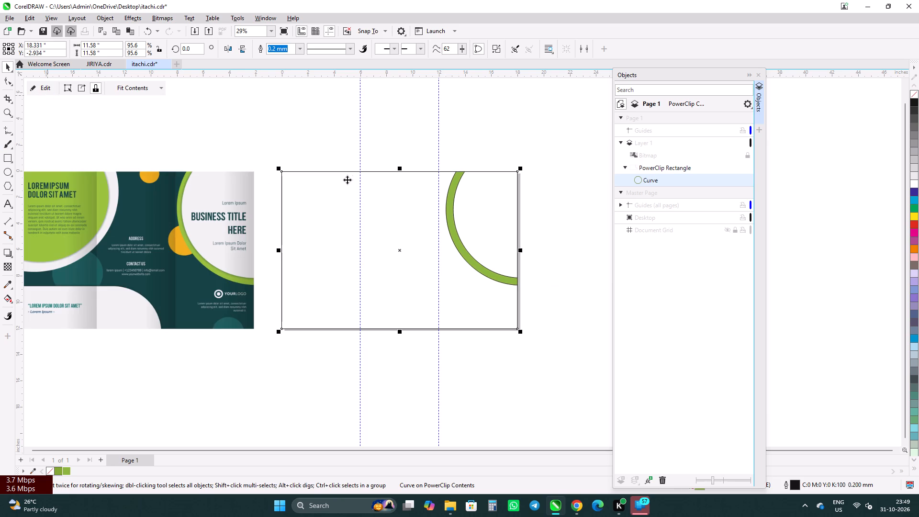
left_click(351, 179)
left_click(515, 133)
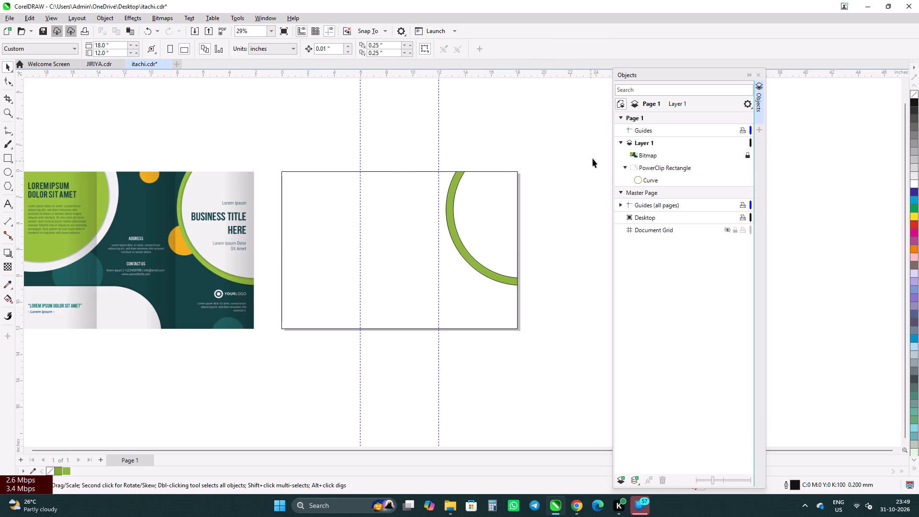
Move the floating Objects docker farther from the page rectangle to free up the drawing area.
left_click_drag(667, 75, 660, 84)
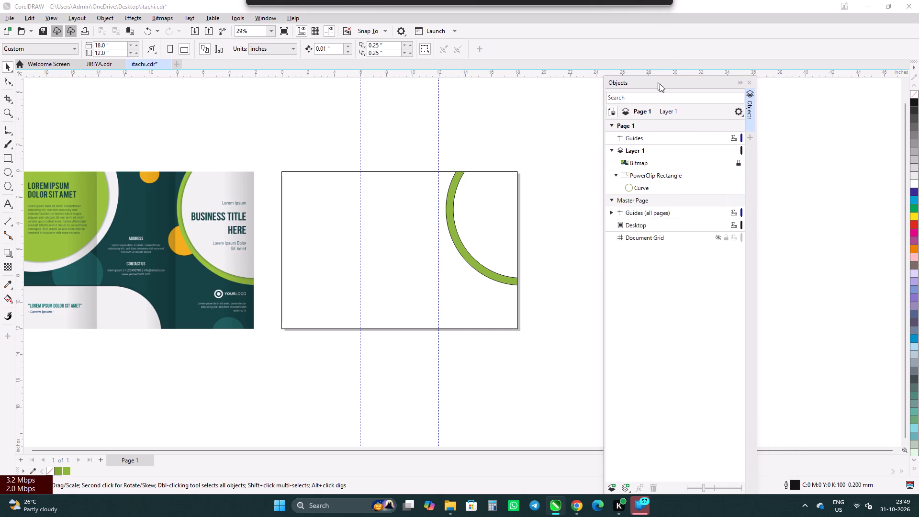
left_click_drag(660, 84, 754, 79)
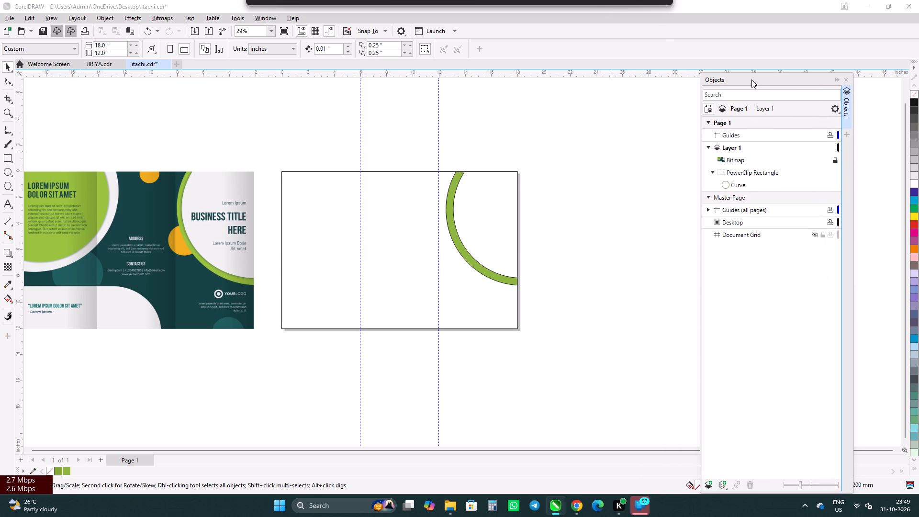
left_click(587, 114)
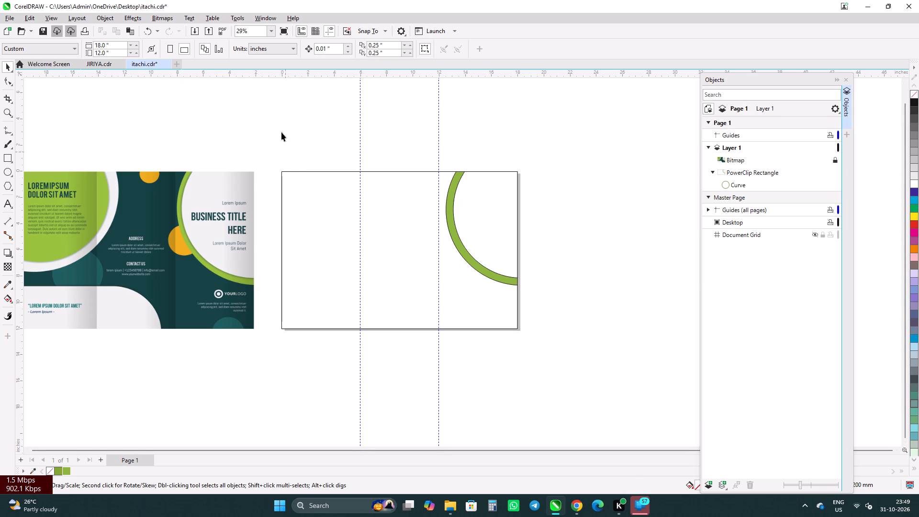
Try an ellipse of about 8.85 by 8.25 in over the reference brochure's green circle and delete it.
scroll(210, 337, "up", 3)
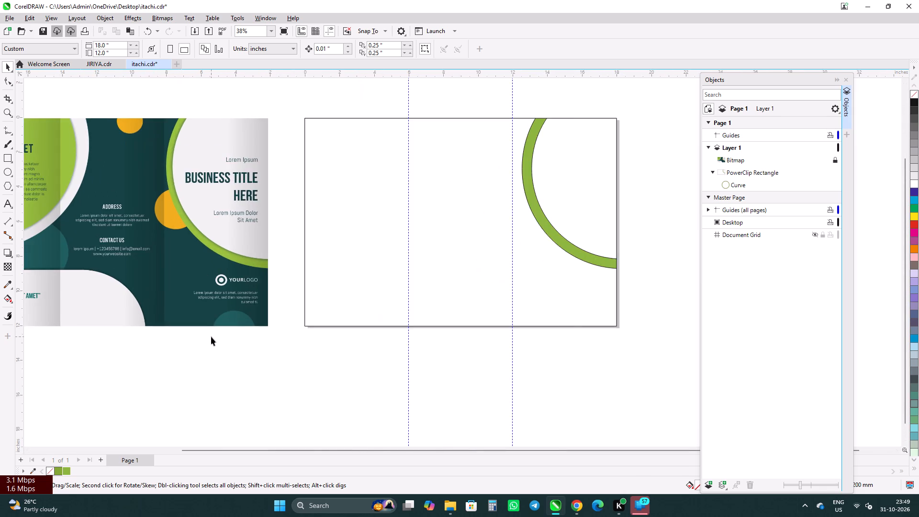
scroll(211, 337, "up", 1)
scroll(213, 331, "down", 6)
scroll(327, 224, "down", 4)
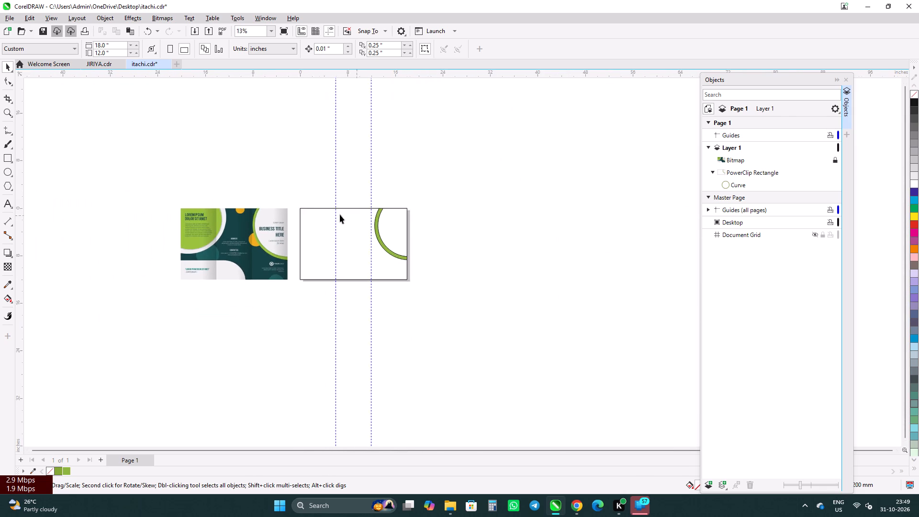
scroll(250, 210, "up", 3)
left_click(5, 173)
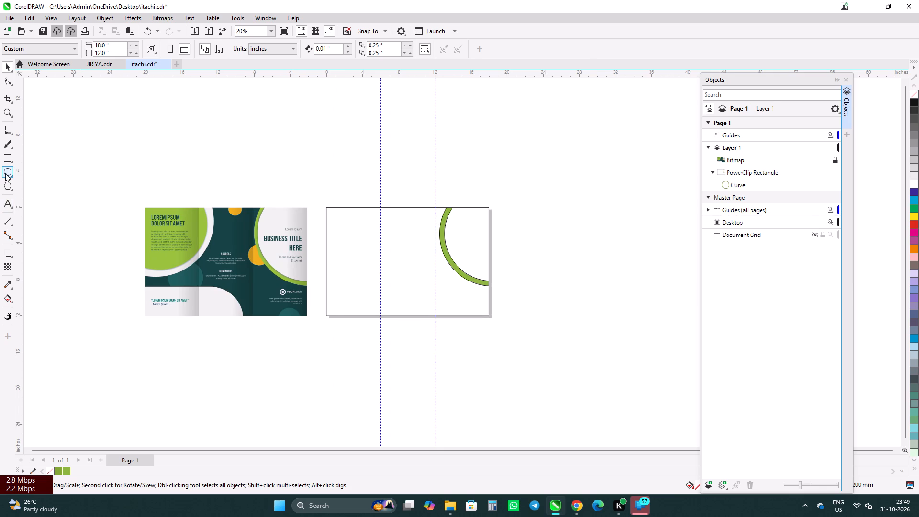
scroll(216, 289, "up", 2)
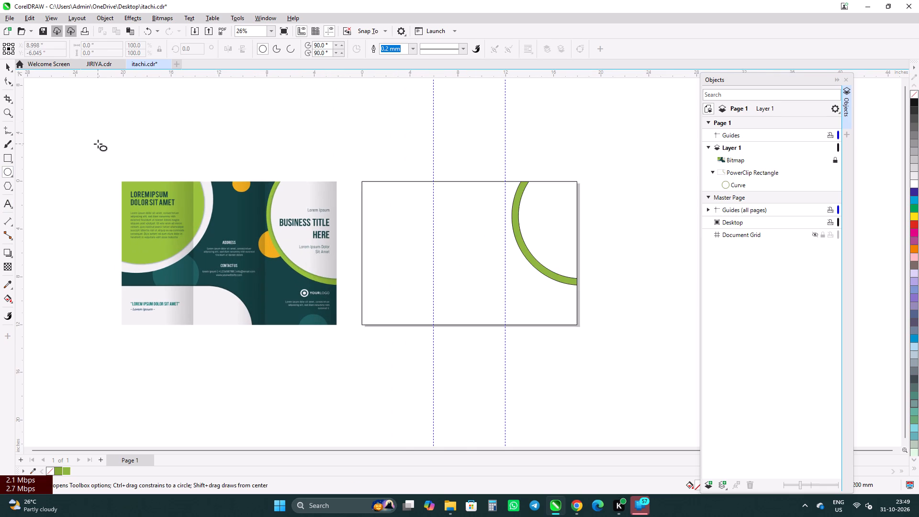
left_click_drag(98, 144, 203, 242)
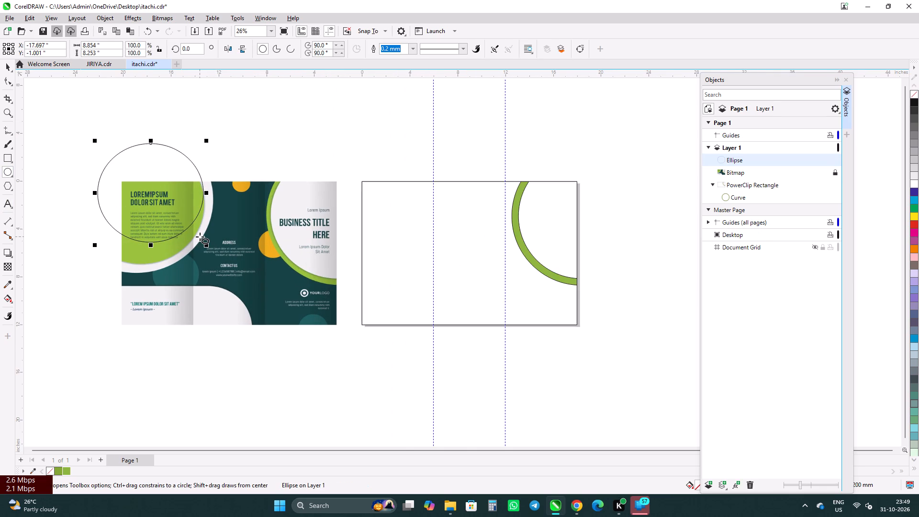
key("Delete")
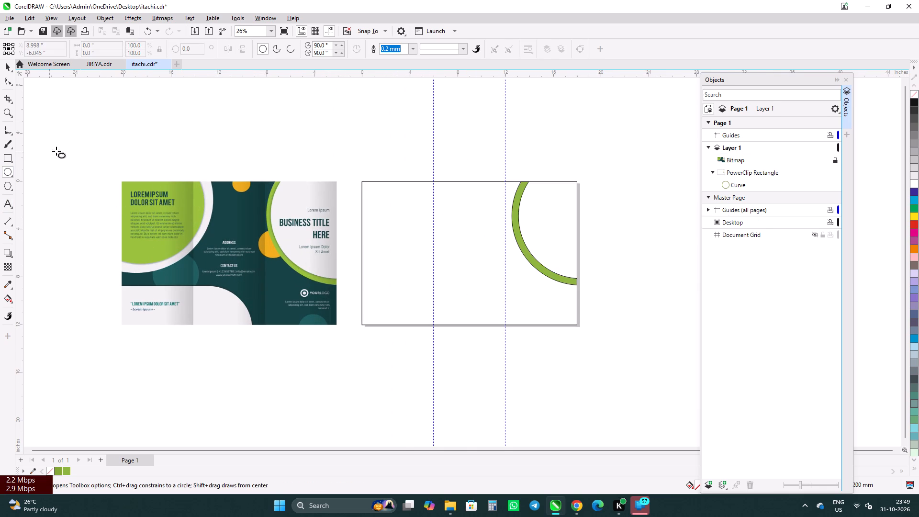
Draw a circle about 10.22 in across and place it over the reference's green circle, centred near X -18.20 in, Y -2.00 in.
left_click_drag(112, 152, 176, 272, "ctrl")
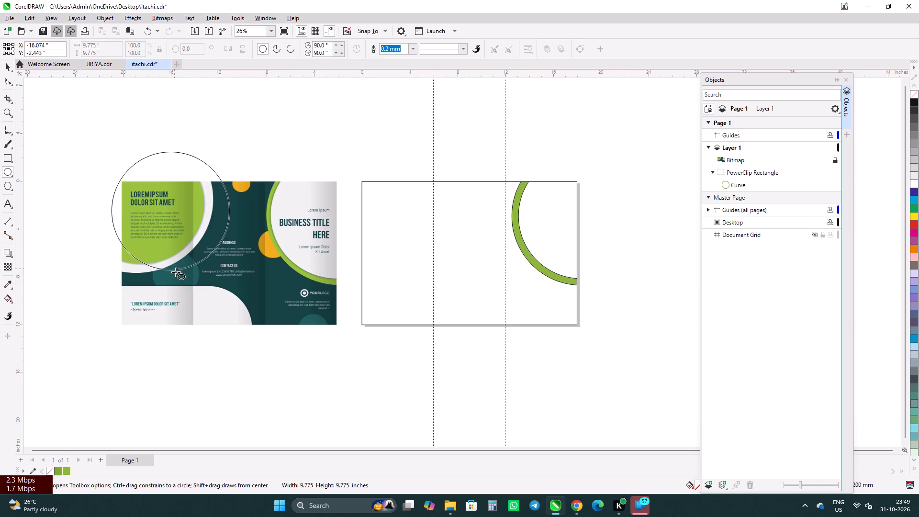
left_click_drag(176, 272, 176, 274, "ctrl")
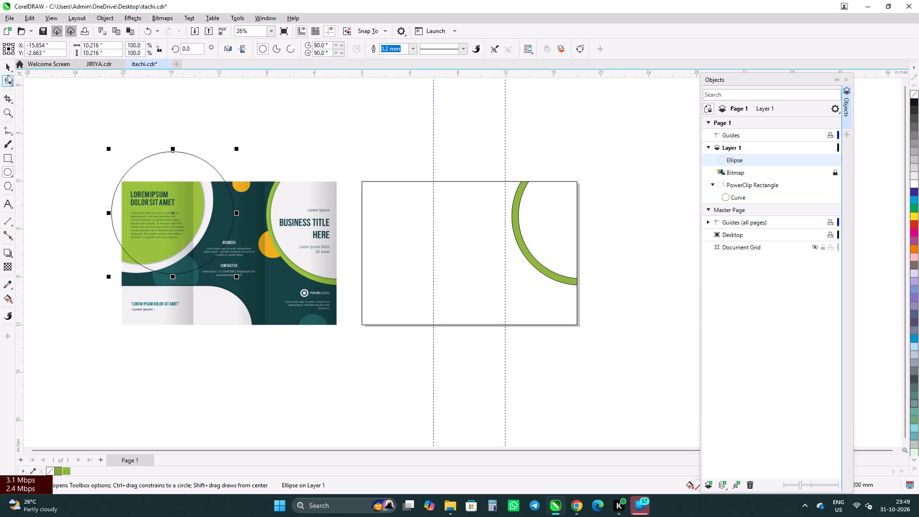
left_click(4, 69)
left_click_drag(171, 215, 139, 214)
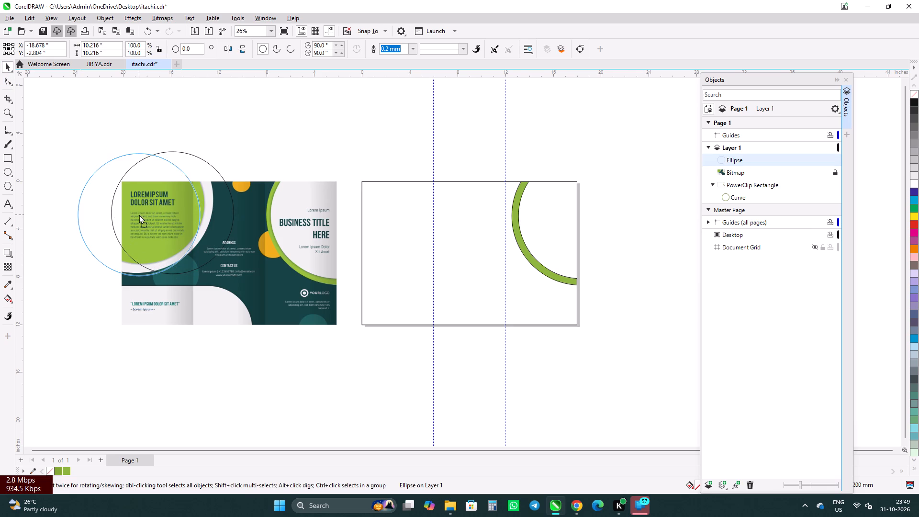
left_click_drag(139, 214, 144, 205)
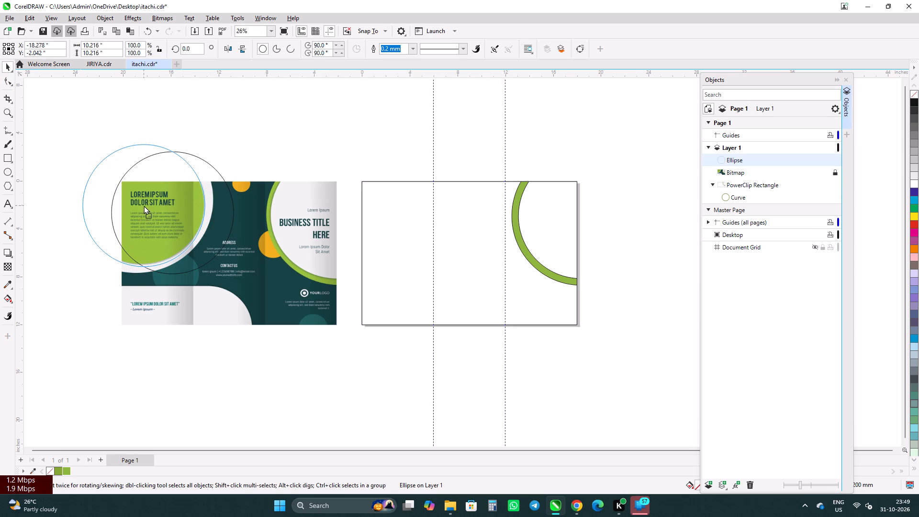
left_click_drag(144, 205, 145, 205)
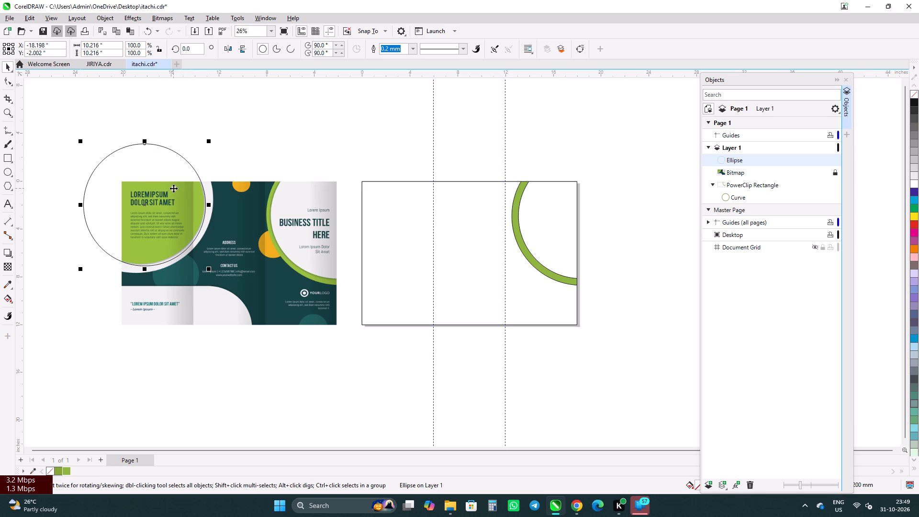
Nudge the circle to match the reference's green circle, centred at about X -18.34 in, Y -1.93 in, and deselect it.
key("Left")
key("Left")
key("Up")
key("Up")
key("Up")
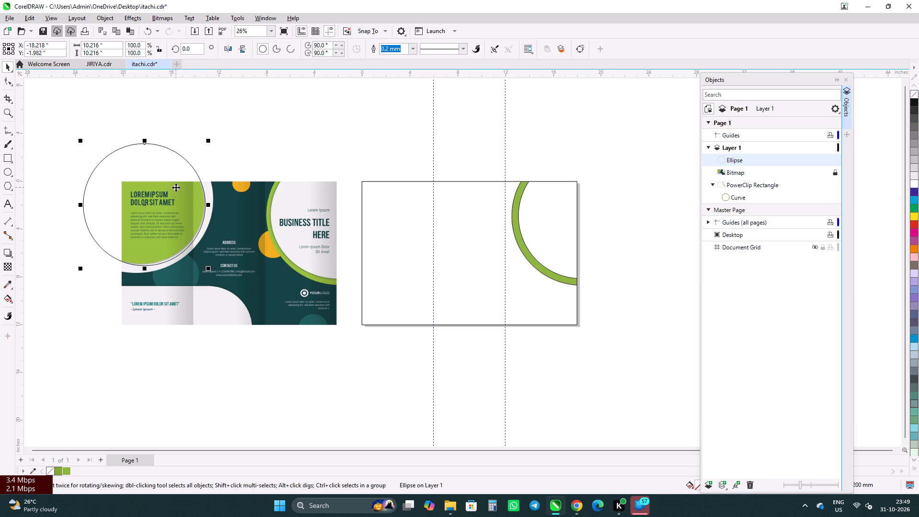
key("Up")
key("Up")
key("Up")
key("Up")
key("Up")
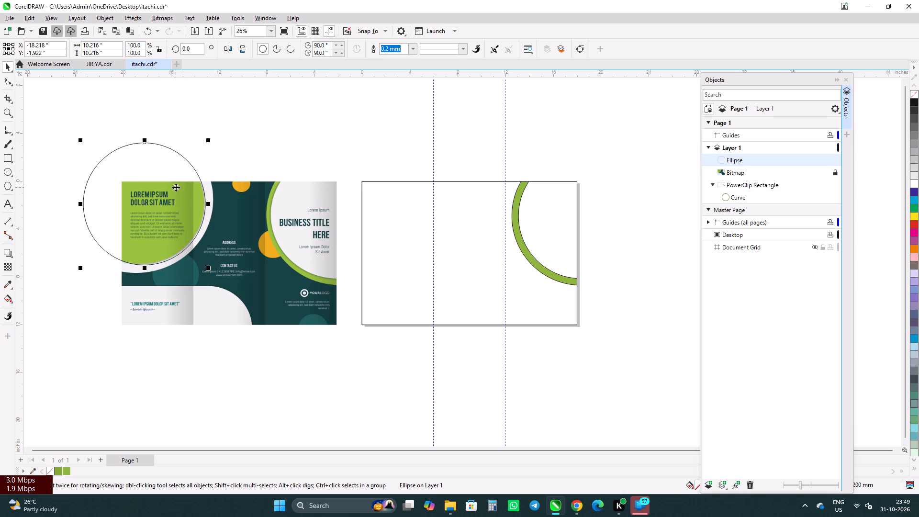
key("Up")
key("Up")
key("Up")
key("Up")
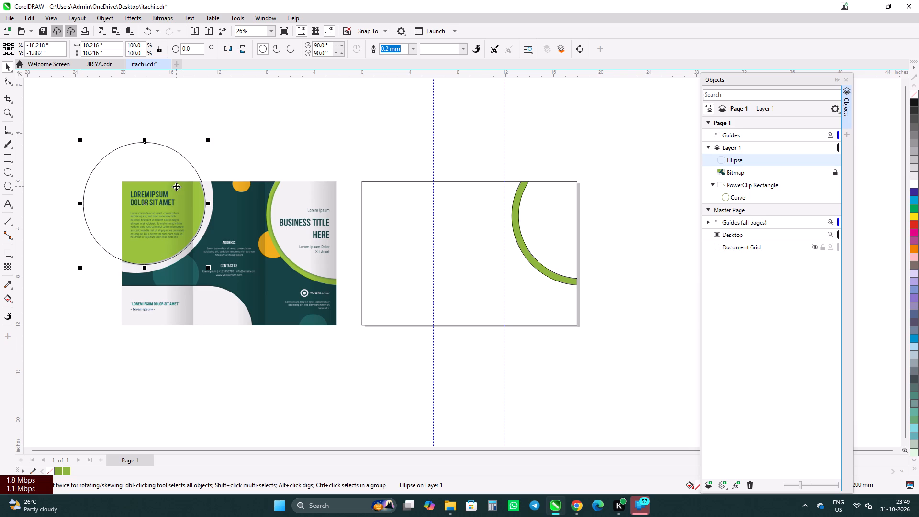
key("Down")
key("Left")
key("Left")
key("Left")
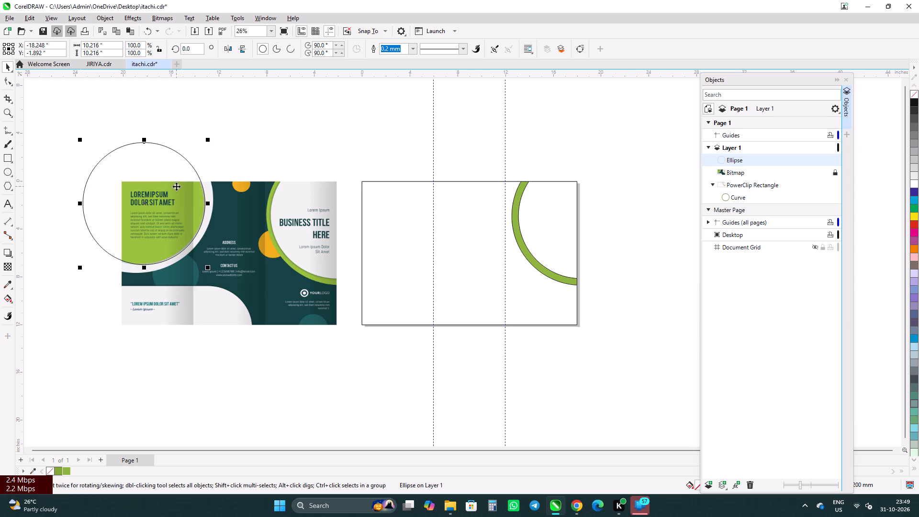
key("Left")
key("Left")
key("Left")
key("Left")
key("Left")
key("Left")
key("Left")
key("Left")
key("Left")
key("Left")
key("Left")
key("Left")
key("Left")
key("Down")
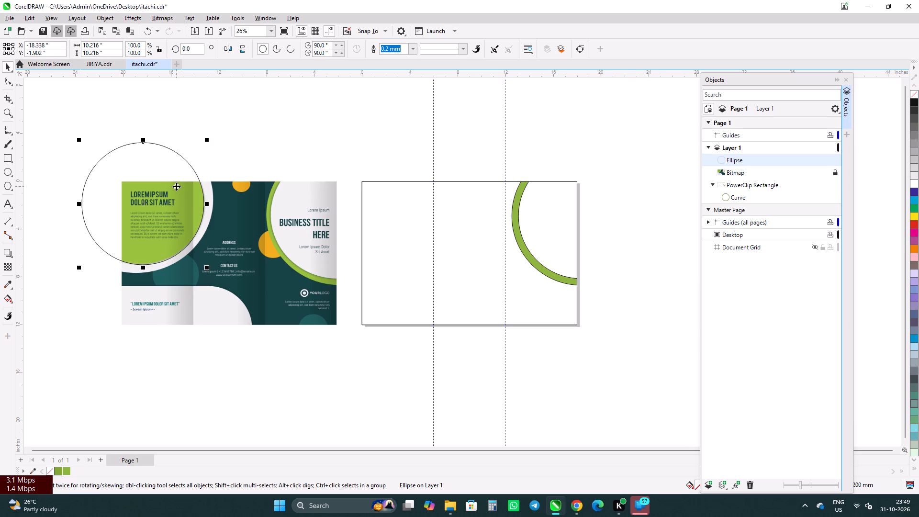
key("Down")
key("Down")
key("Down")
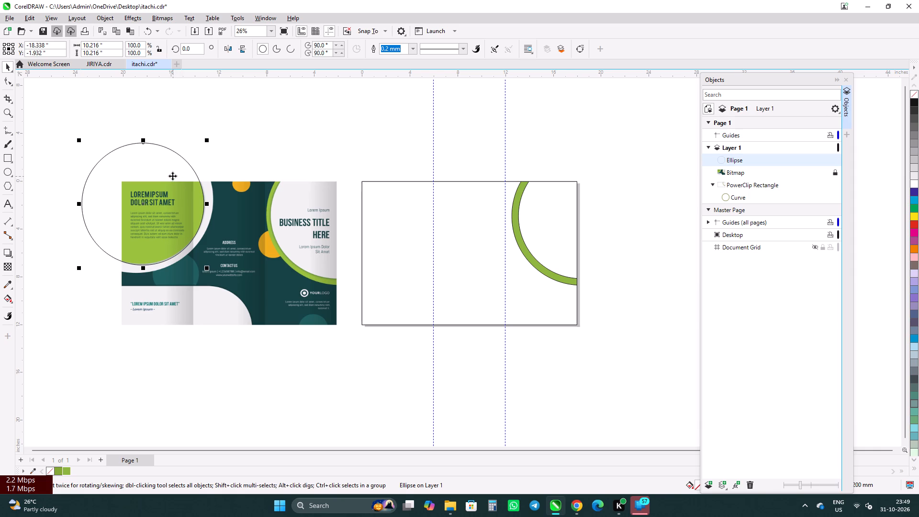
right_click_drag(208, 140, 220, 138, "shift")
left_click(205, 127)
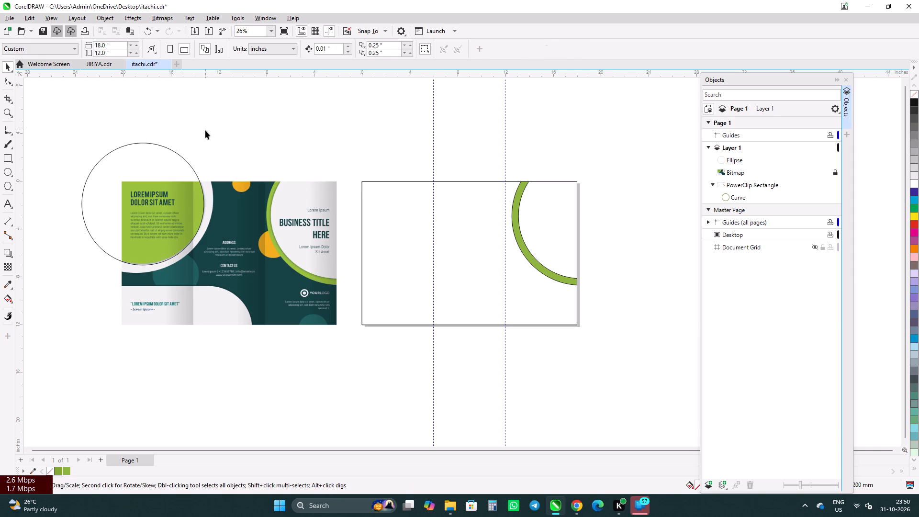
Make a concentric enlarged copy of the traced circle, about 11.64 in across, to match the reference's white ring edge.
left_click(192, 168)
right_click(206, 139, "shift")
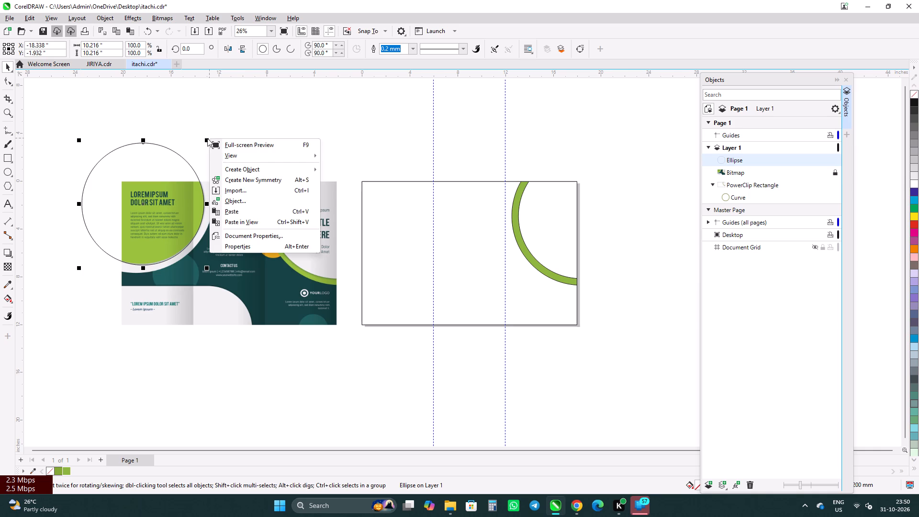
left_click(200, 115, "shift")
left_click_drag(208, 138, 213, 138, "shift")
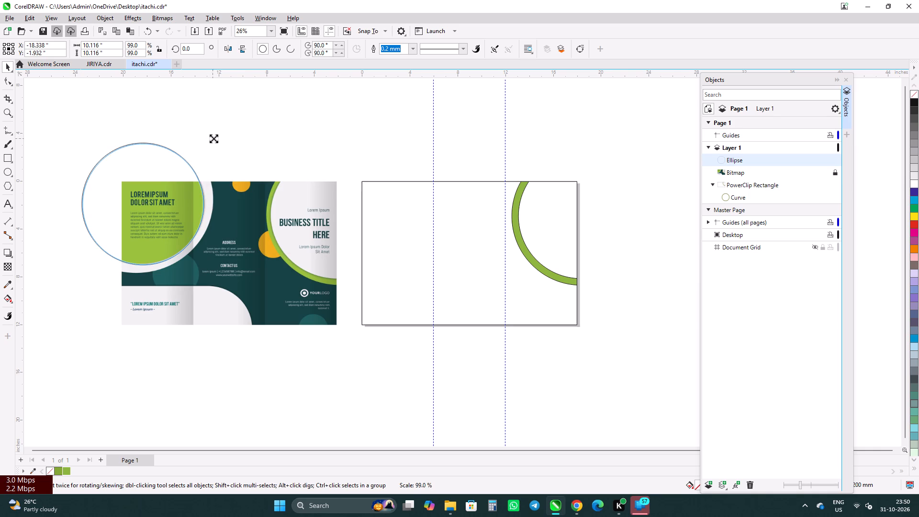
left_click_drag(213, 138, 220, 129, "shift")
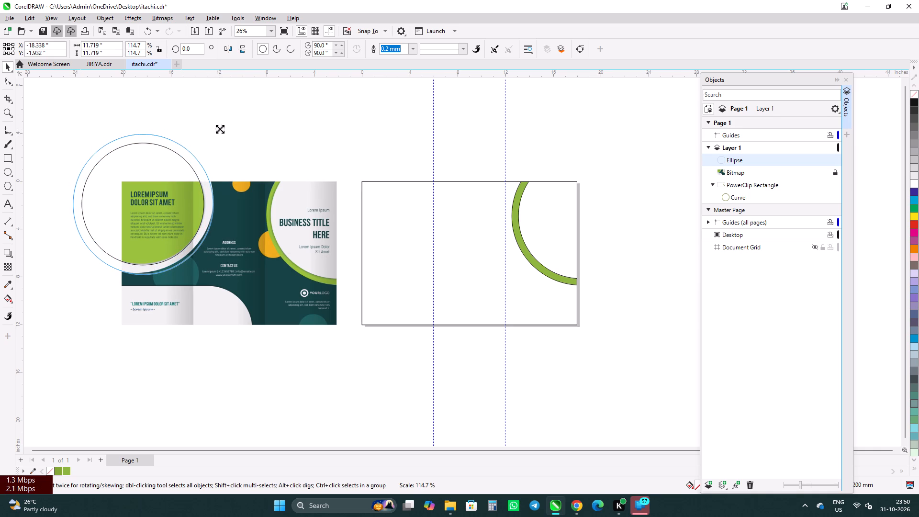
left_click_drag(220, 129, 219, 129, "shift")
right_click(220, 129, "shift")
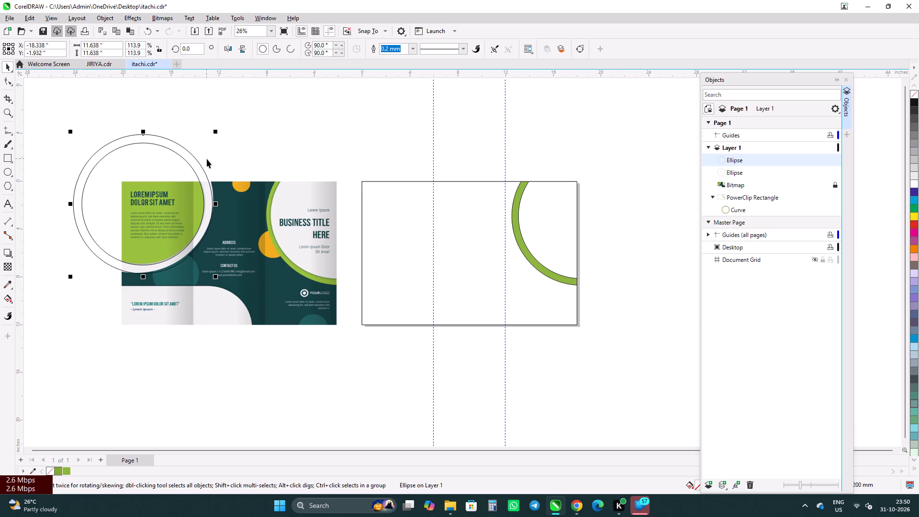
Nudge the larger circle to fit the outer edge of the reference's white ring, centred at about X -18.24 in, Y -1.96 in, and deselect it.
key("Down")
key("Down")
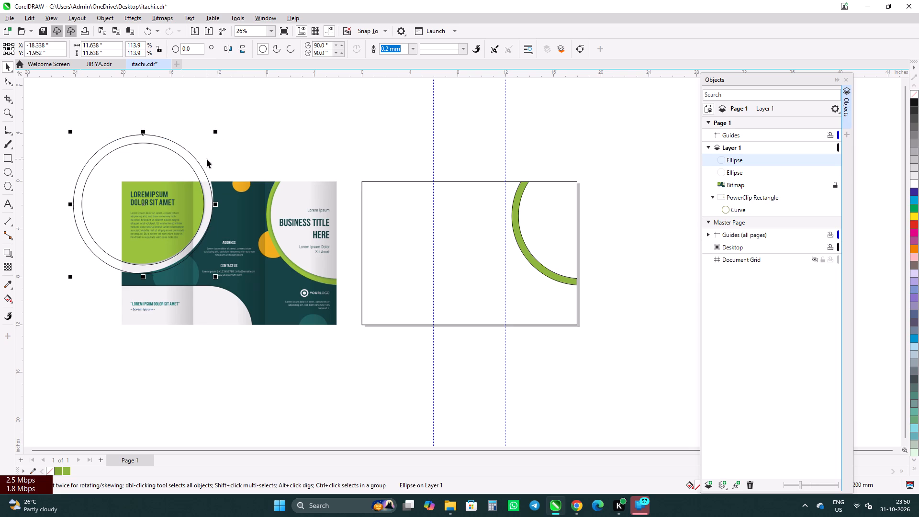
key("Down")
key("Down")
key("Down")
key("Down")
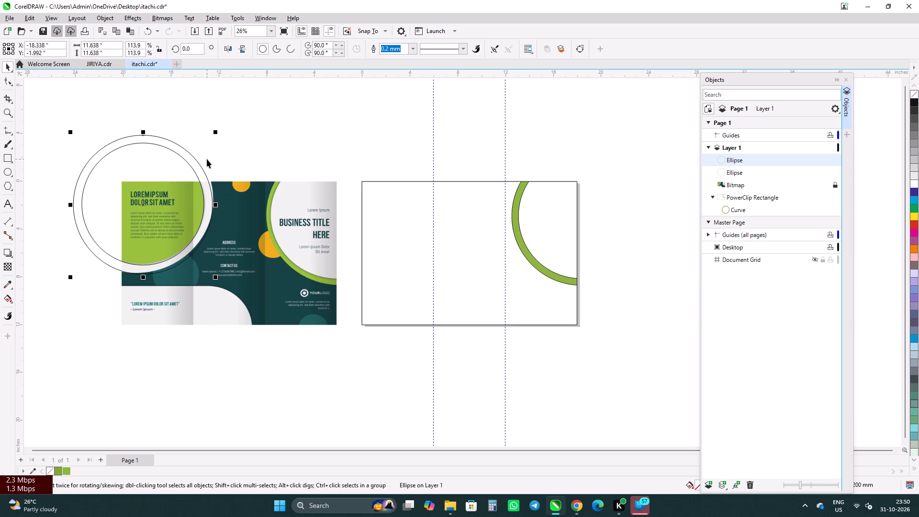
key("Left")
key("Left")
key("Left")
key("Left")
key("Left")
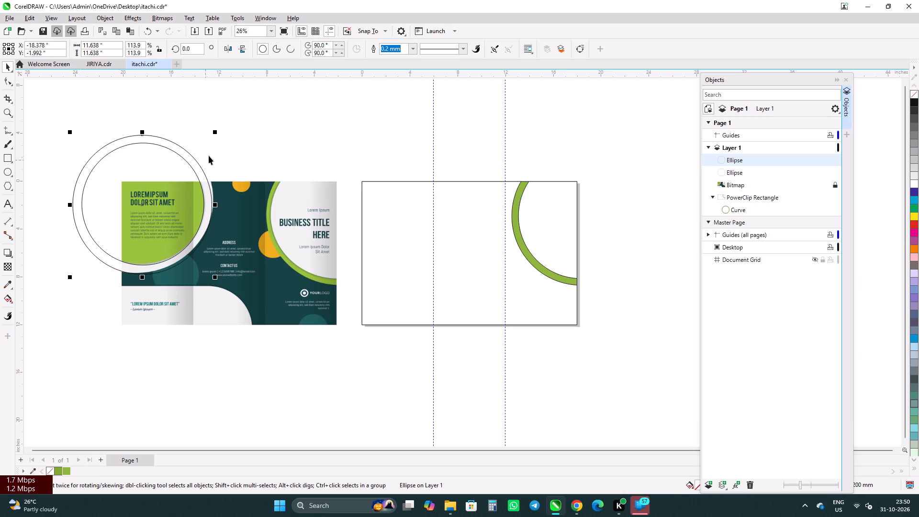
key("Right")
key("Right")
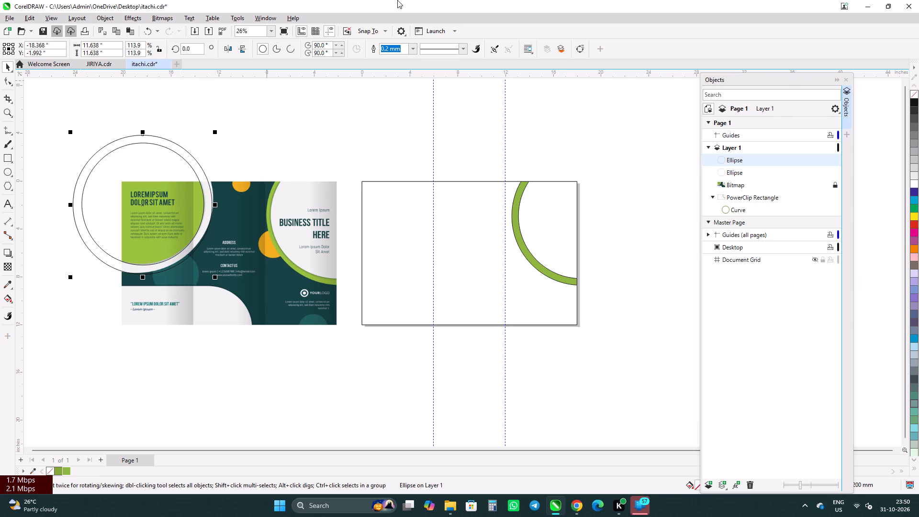
key("Right")
key("Right")
key("Right")
key("Right")
key("Right")
key("Right")
key("Right")
key("Right")
key("Right")
key("Right")
key("Right")
key("Right")
key("Right")
key("Right")
key("Right")
key("Right")
key("Right")
key("Up")
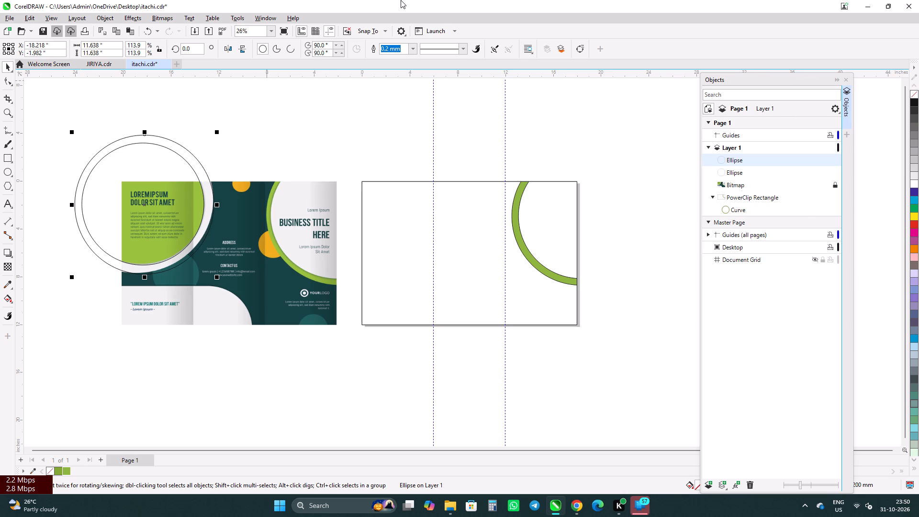
key("Up")
key("Up")
key("Left")
key("Left")
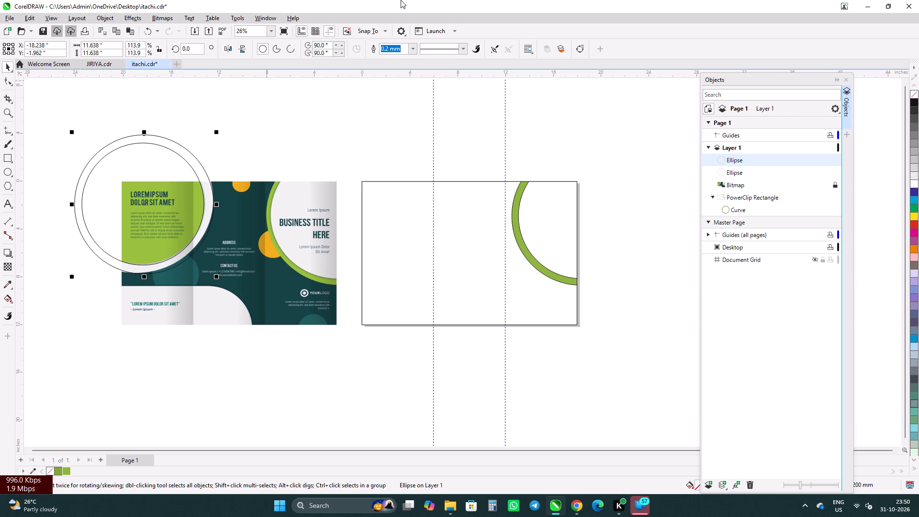
left_click(401, 0)
left_click(251, 69)
left_click(306, 172)
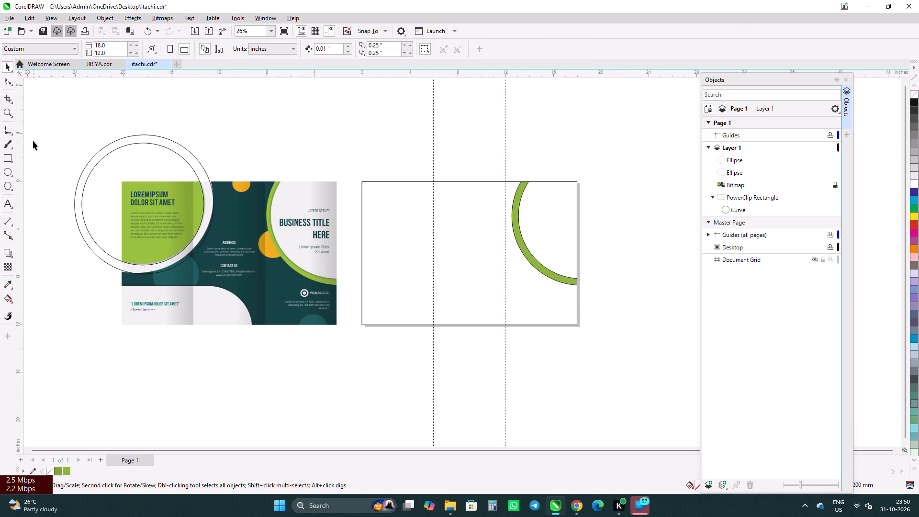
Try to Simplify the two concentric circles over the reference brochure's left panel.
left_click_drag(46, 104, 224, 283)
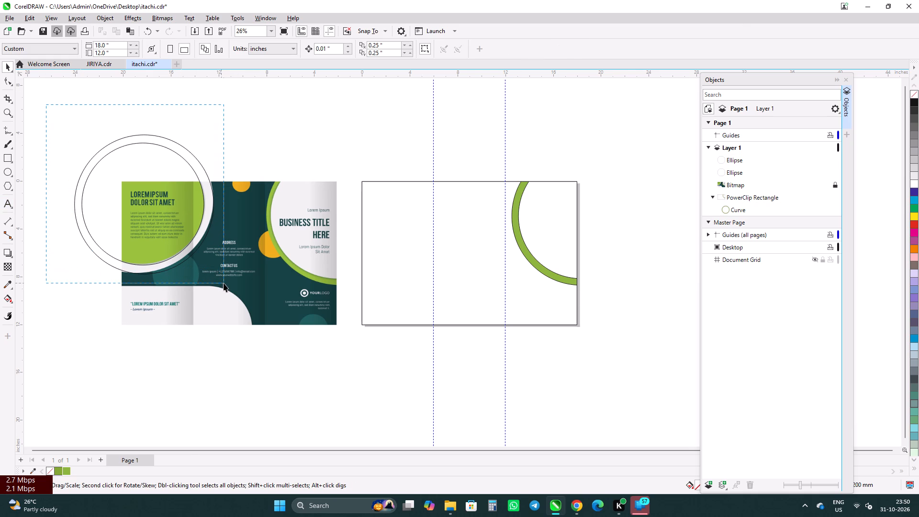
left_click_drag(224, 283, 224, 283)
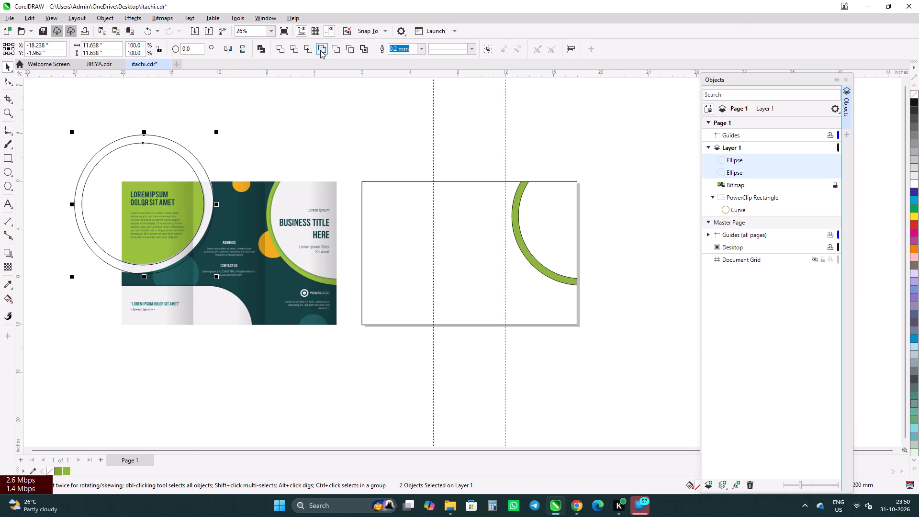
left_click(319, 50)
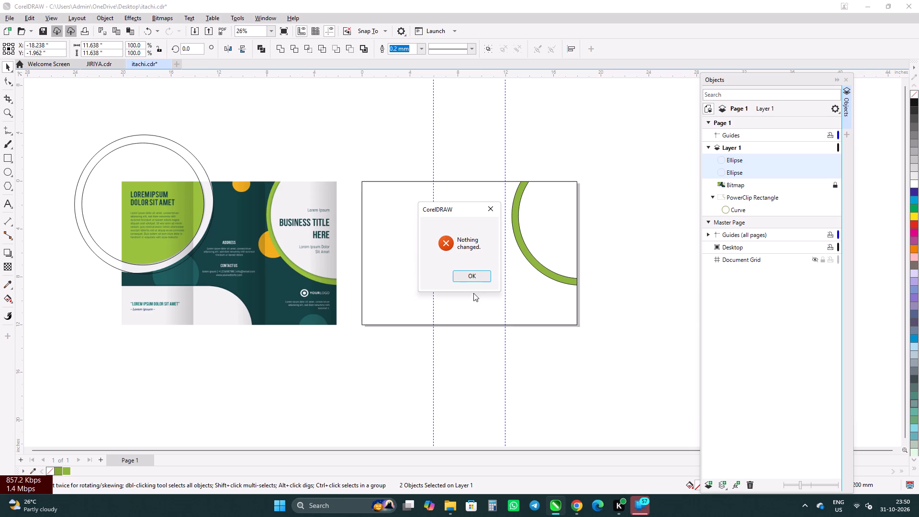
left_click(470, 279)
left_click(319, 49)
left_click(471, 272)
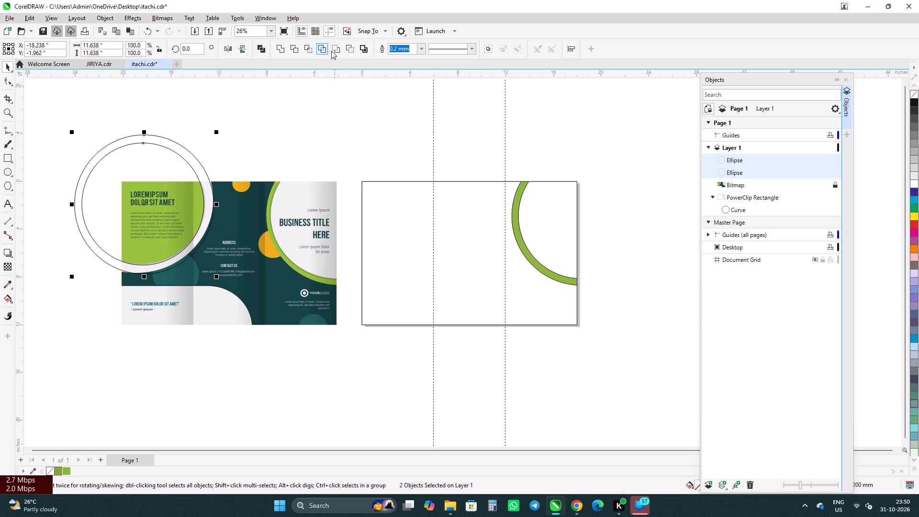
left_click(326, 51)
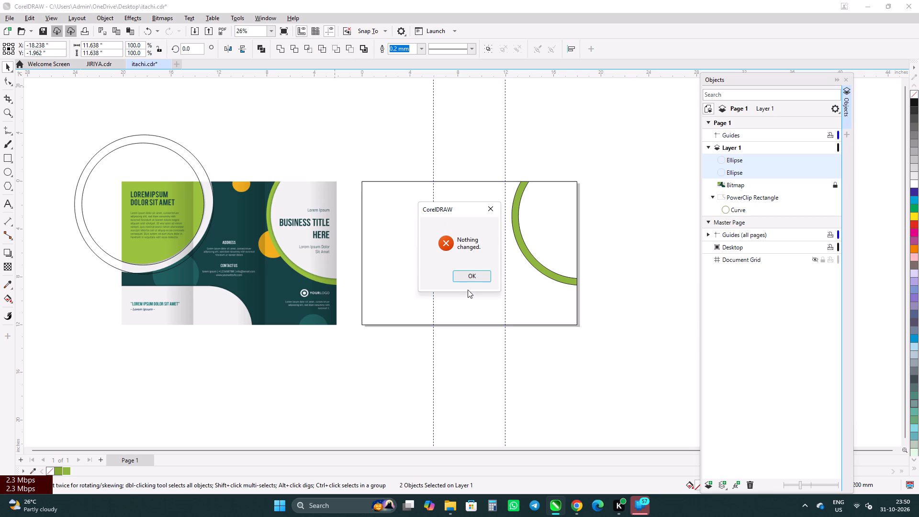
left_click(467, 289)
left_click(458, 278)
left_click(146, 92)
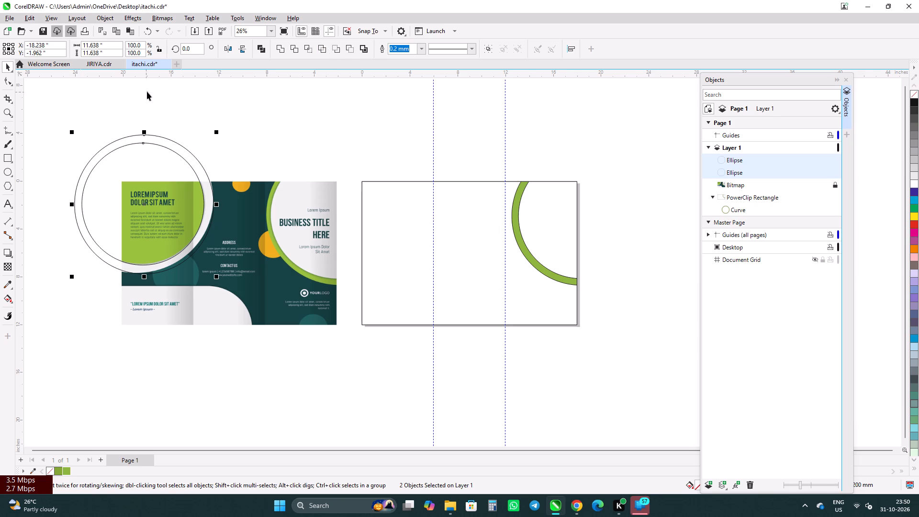
Move both circles together to the empty area right of the page, centred at about X 37.40 in, Y 1.33 in.
left_click_drag(79, 107, 102, 297)
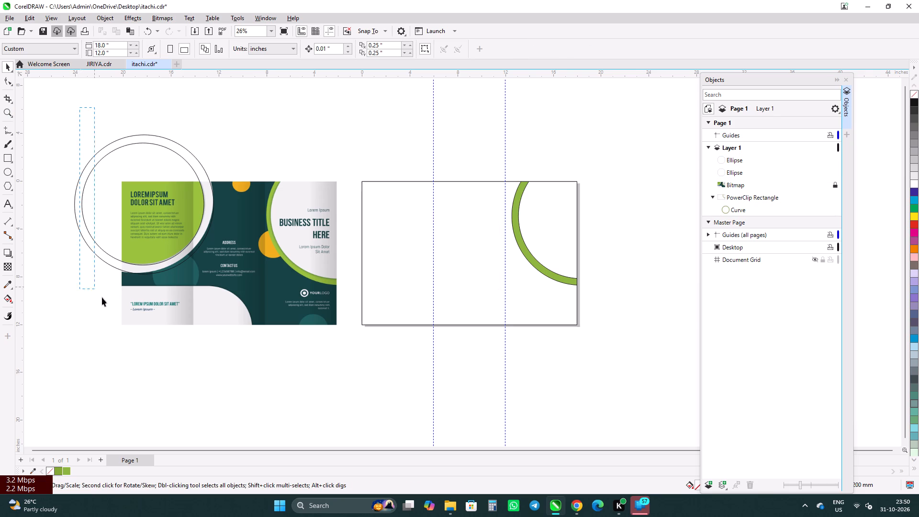
left_click_drag(102, 297, 184, 288)
scroll(129, 199, "down", 4)
left_click_drag(84, 131, 186, 250)
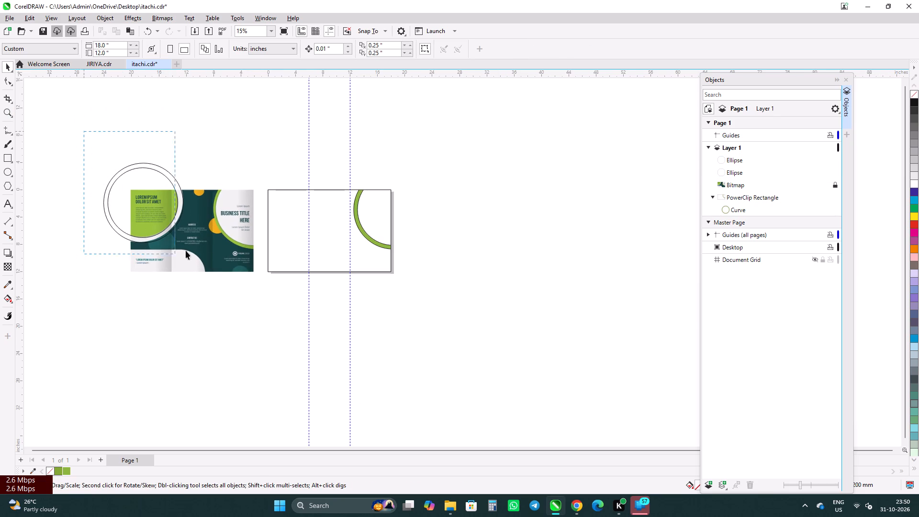
left_click_drag(186, 250, 213, 245)
left_click_drag(138, 203, 518, 180)
left_click(521, 273)
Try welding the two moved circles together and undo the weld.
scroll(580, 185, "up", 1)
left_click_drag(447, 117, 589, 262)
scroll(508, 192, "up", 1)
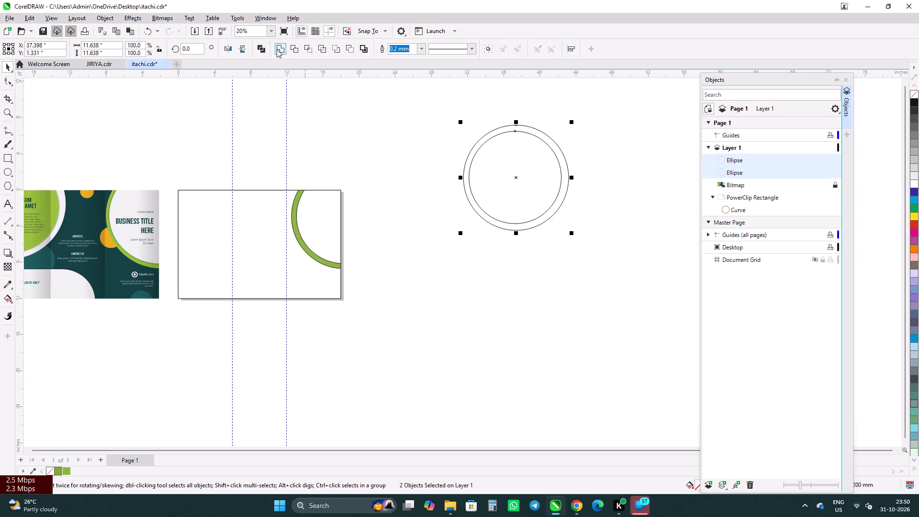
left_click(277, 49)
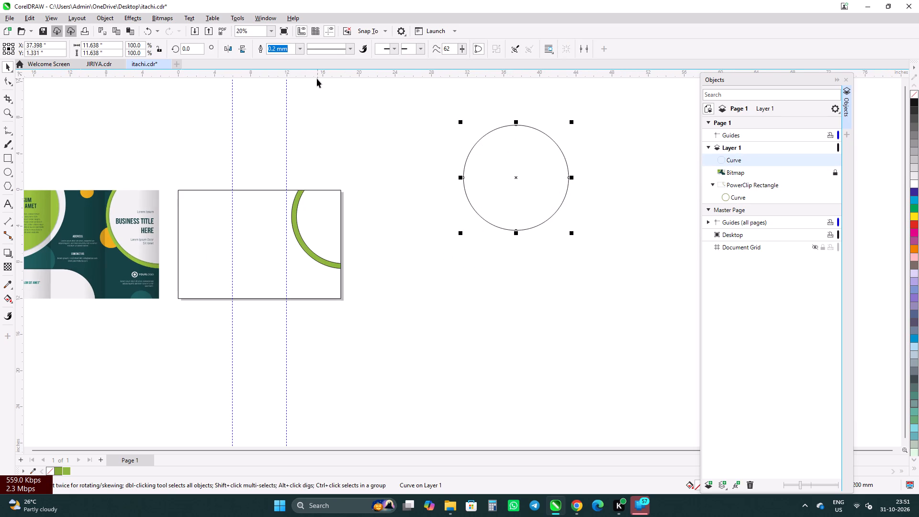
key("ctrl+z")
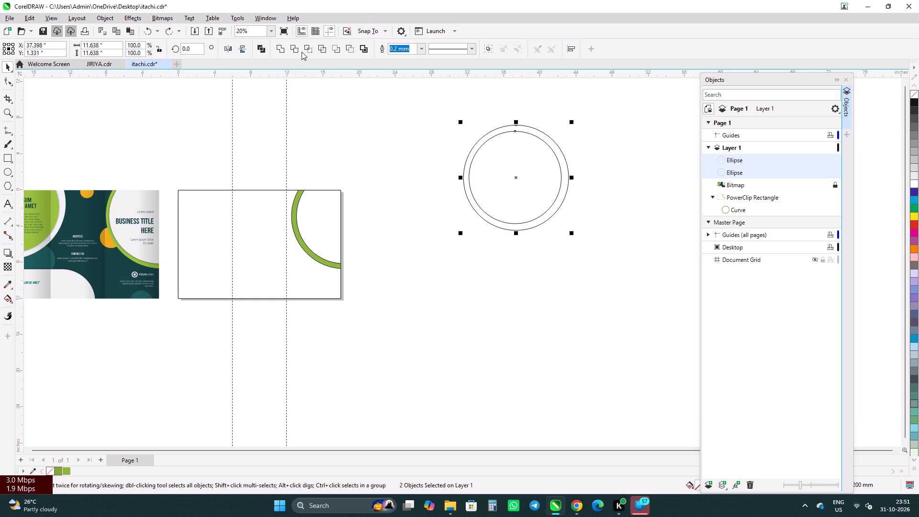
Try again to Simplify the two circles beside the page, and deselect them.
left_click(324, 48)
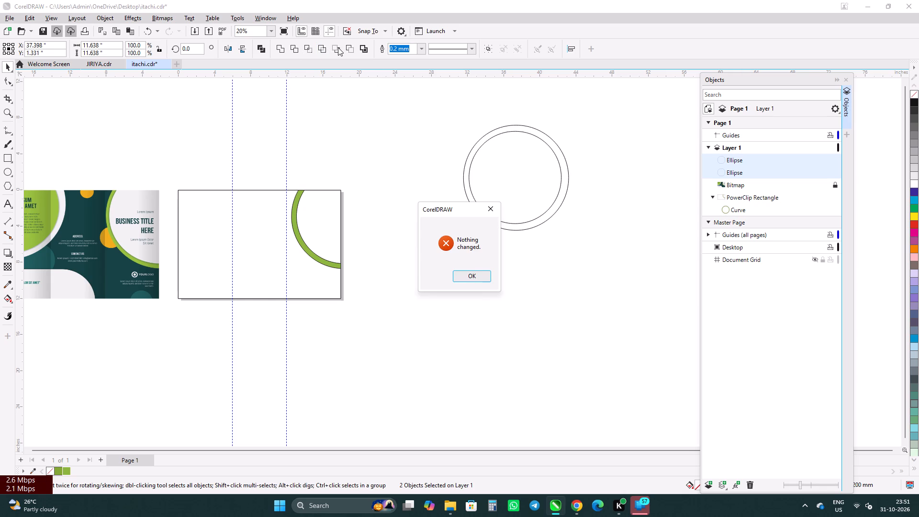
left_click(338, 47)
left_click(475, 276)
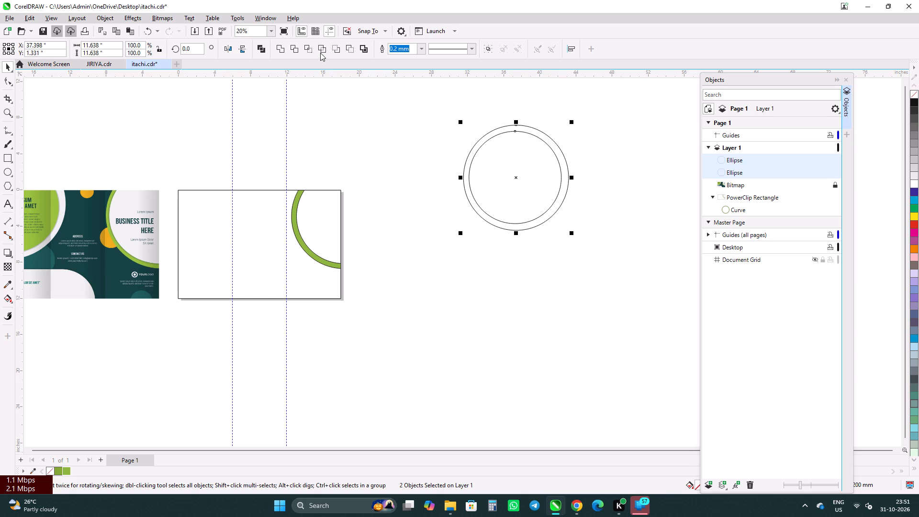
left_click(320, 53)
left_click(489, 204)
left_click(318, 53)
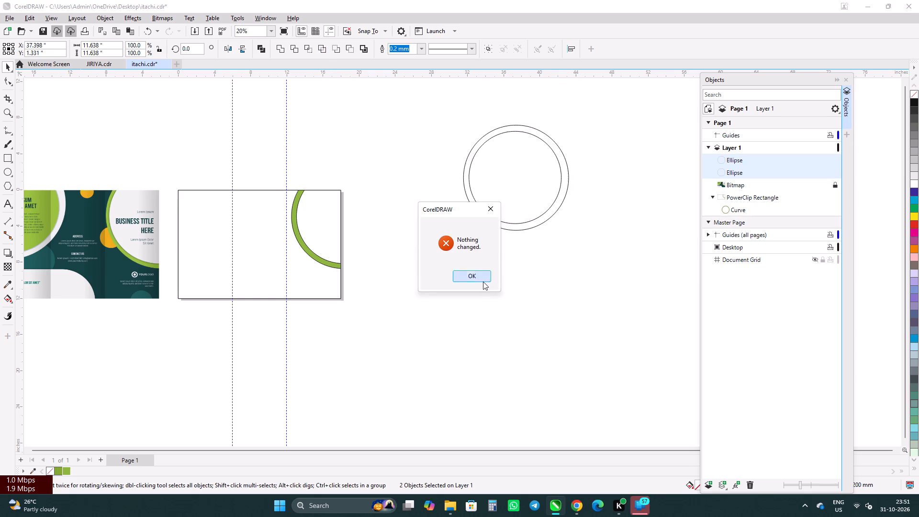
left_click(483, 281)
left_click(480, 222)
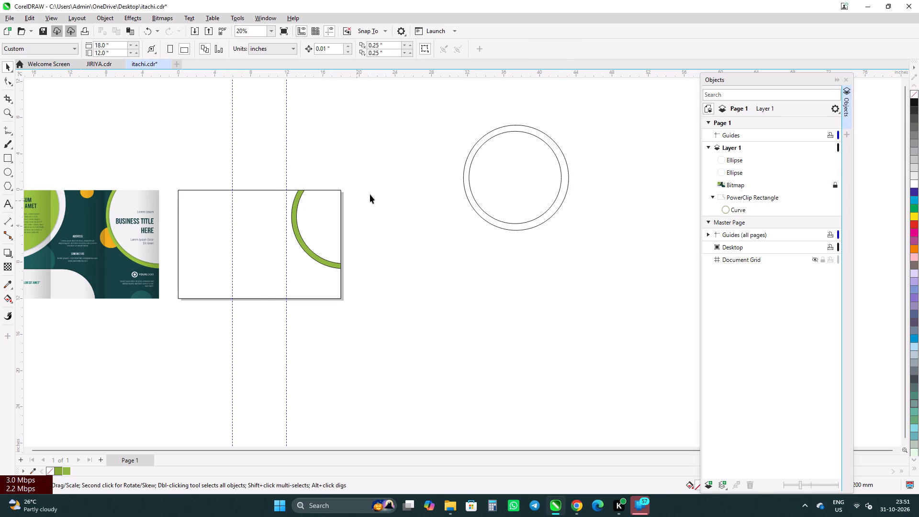
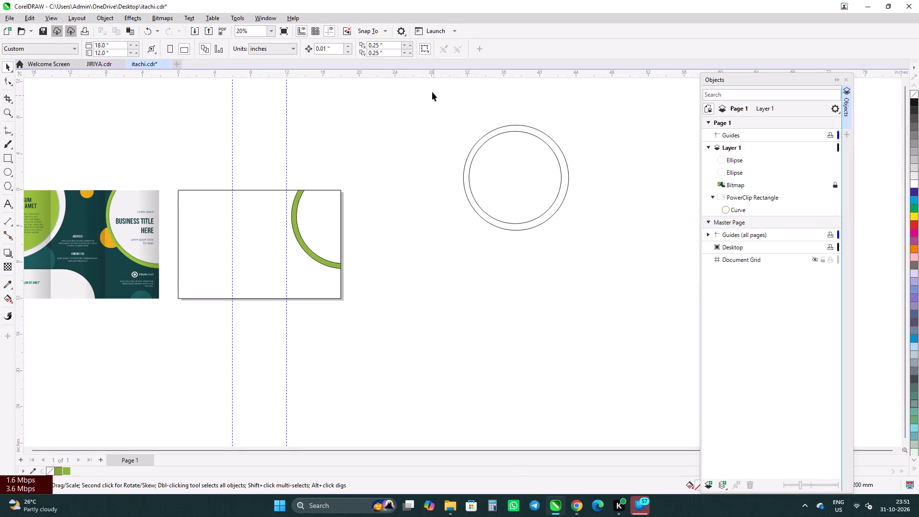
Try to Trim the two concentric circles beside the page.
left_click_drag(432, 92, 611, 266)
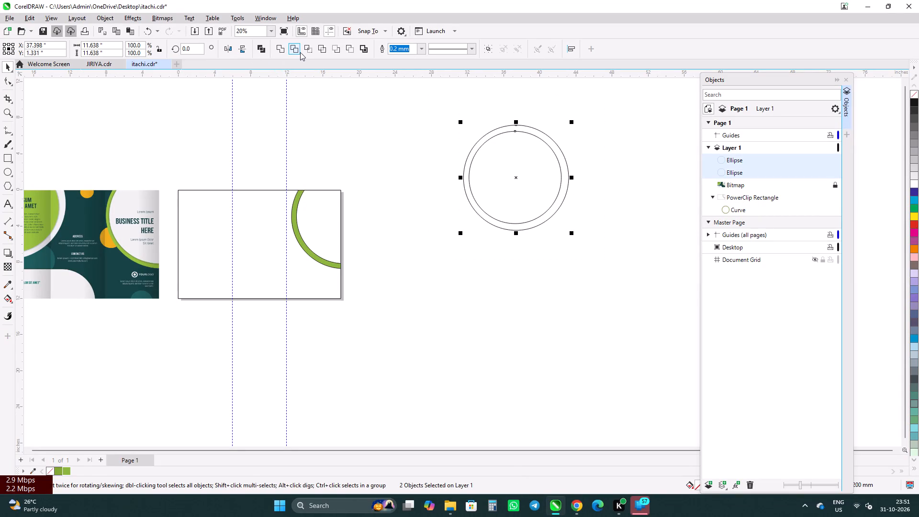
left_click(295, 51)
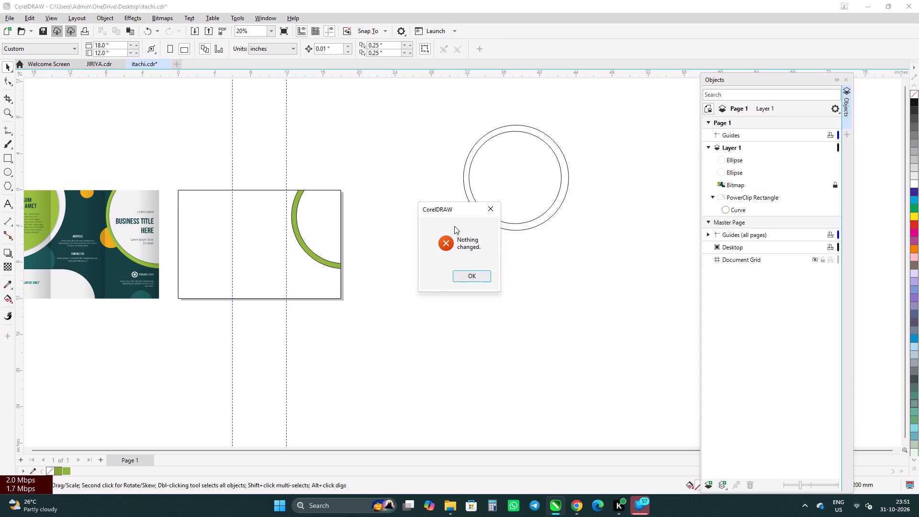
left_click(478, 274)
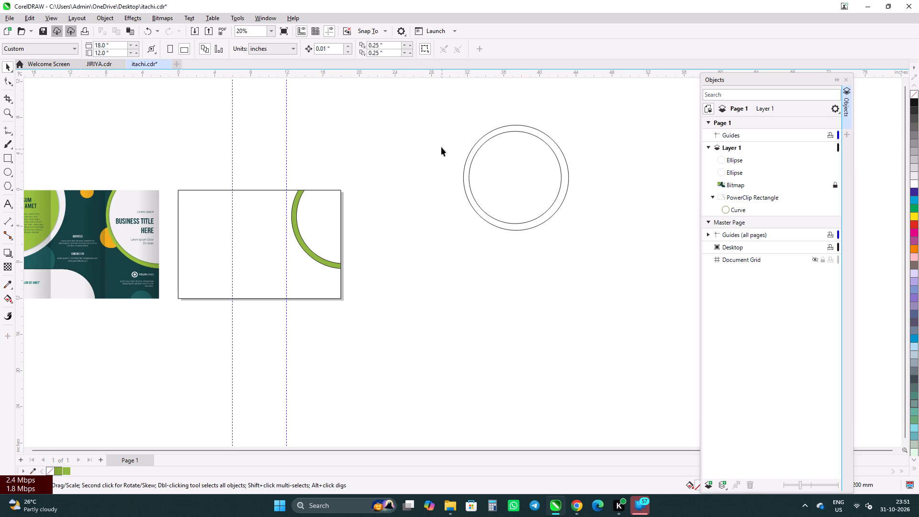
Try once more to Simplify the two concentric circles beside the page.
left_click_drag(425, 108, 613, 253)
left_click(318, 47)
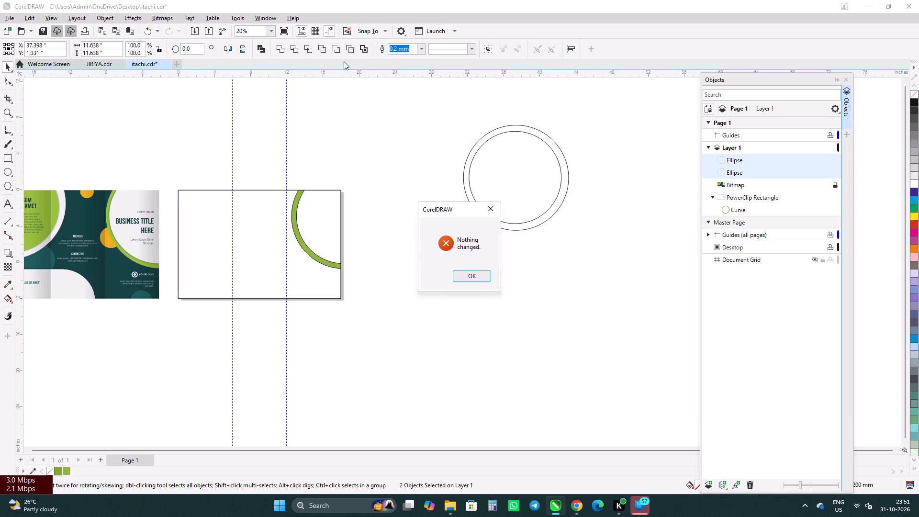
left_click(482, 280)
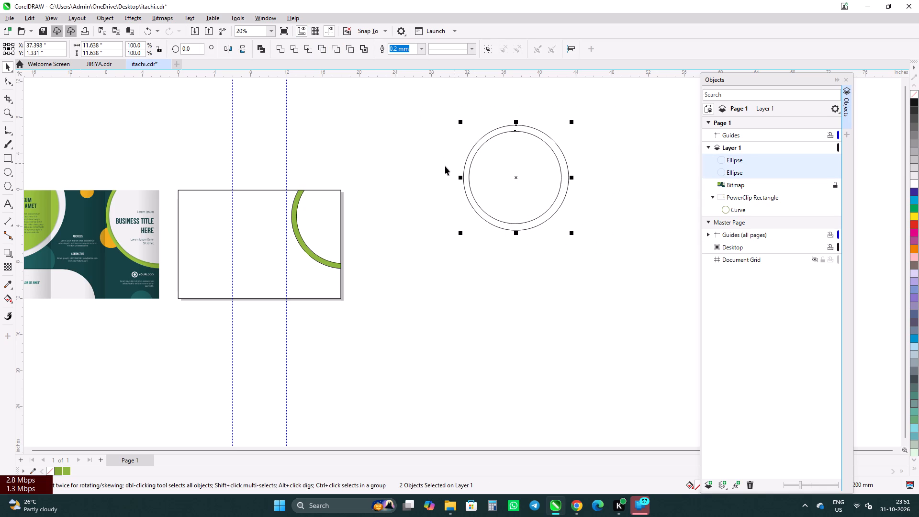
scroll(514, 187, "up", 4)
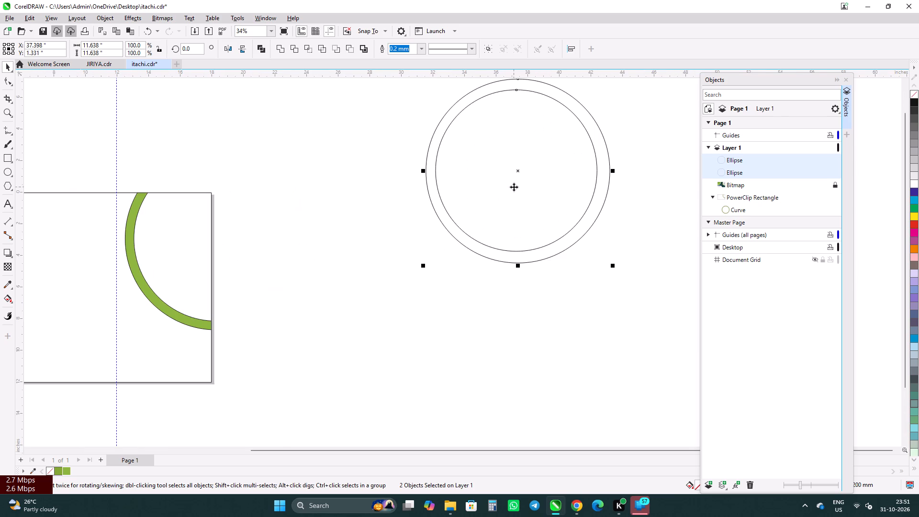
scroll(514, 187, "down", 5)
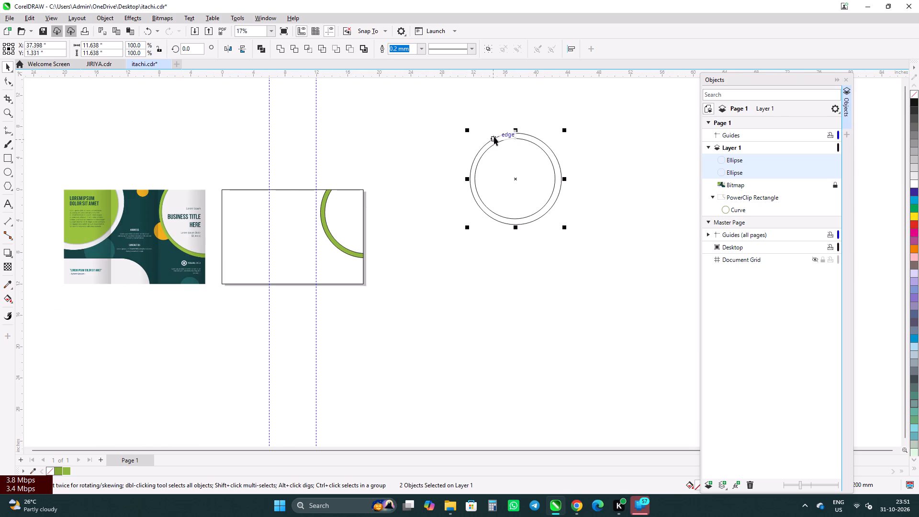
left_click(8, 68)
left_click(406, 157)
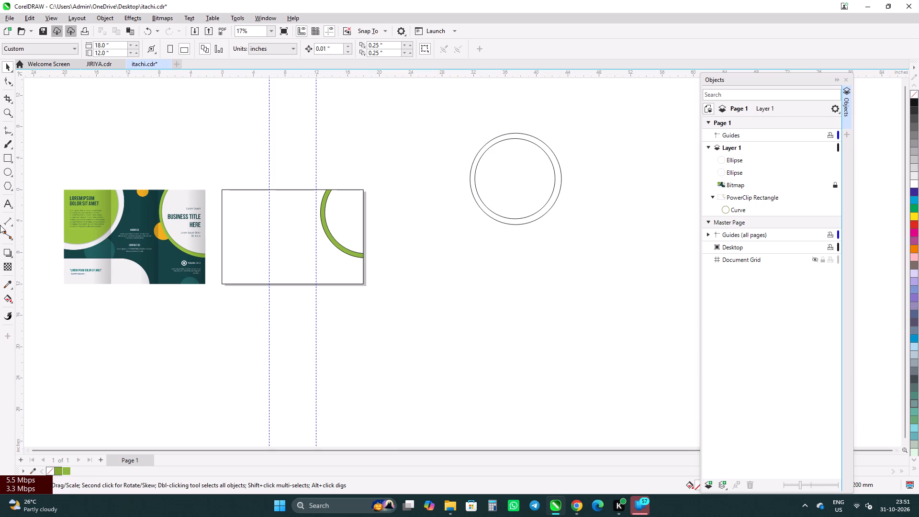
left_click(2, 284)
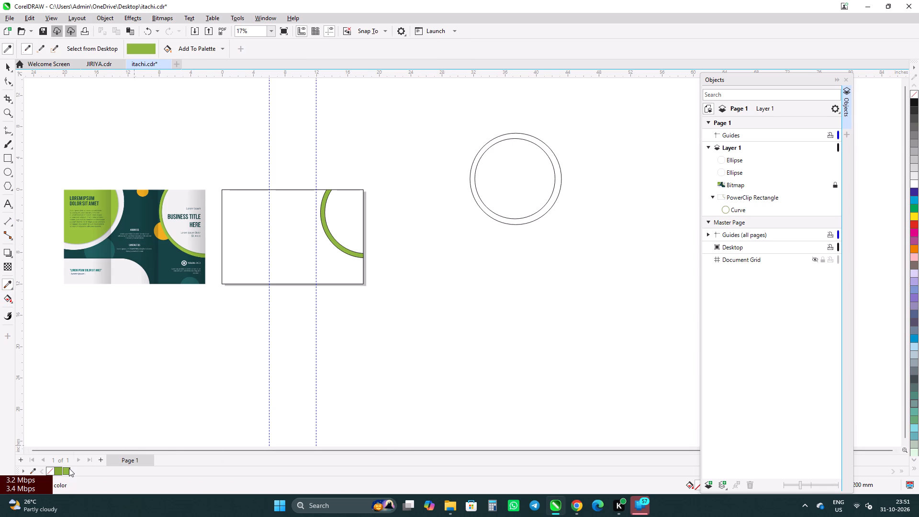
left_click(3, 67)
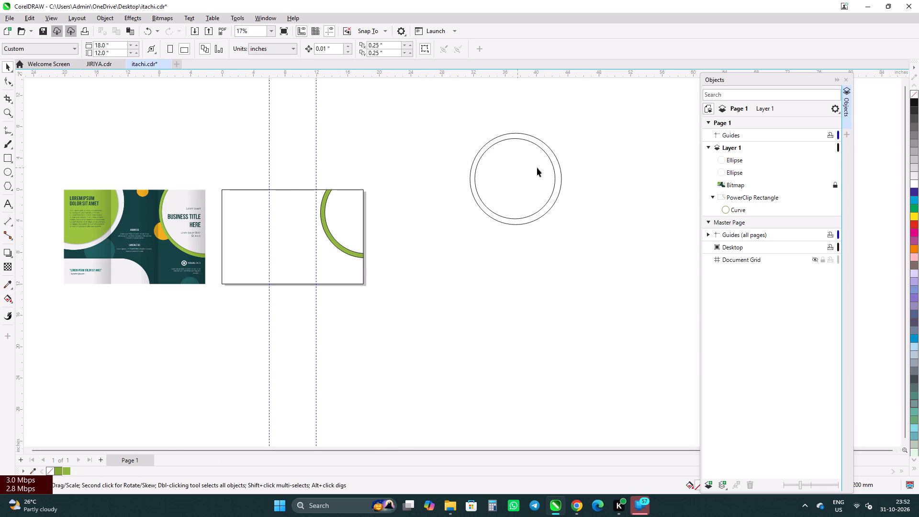
Fill the larger of the two circles beside the page with the light green from the document's colours.
left_click(731, 156)
left_click(729, 176)
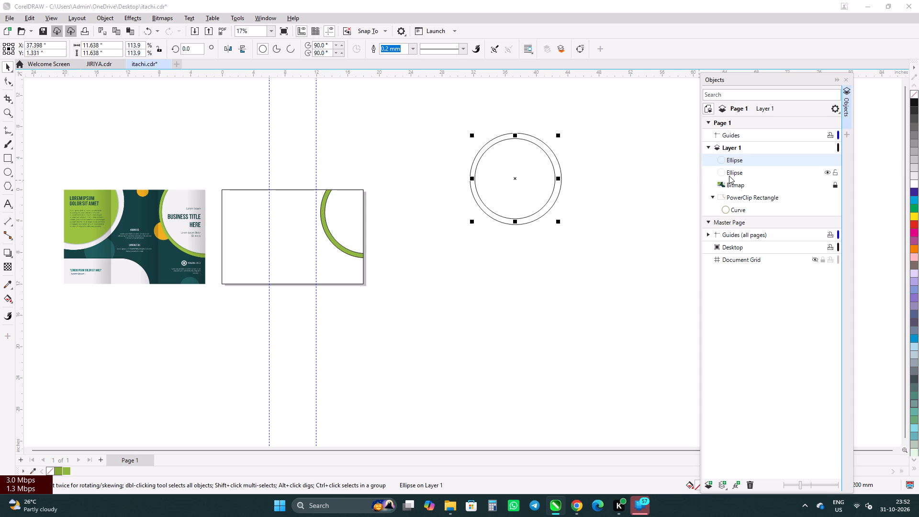
left_click(728, 157)
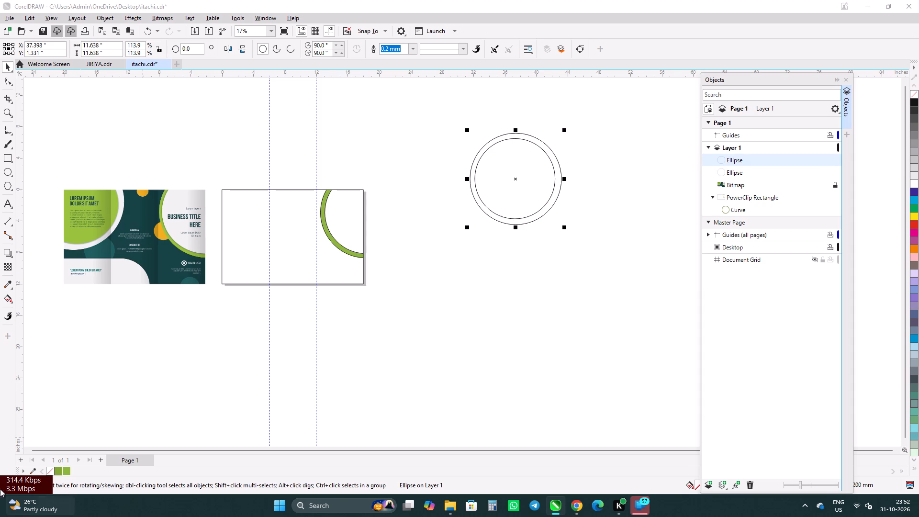
left_click(63, 471)
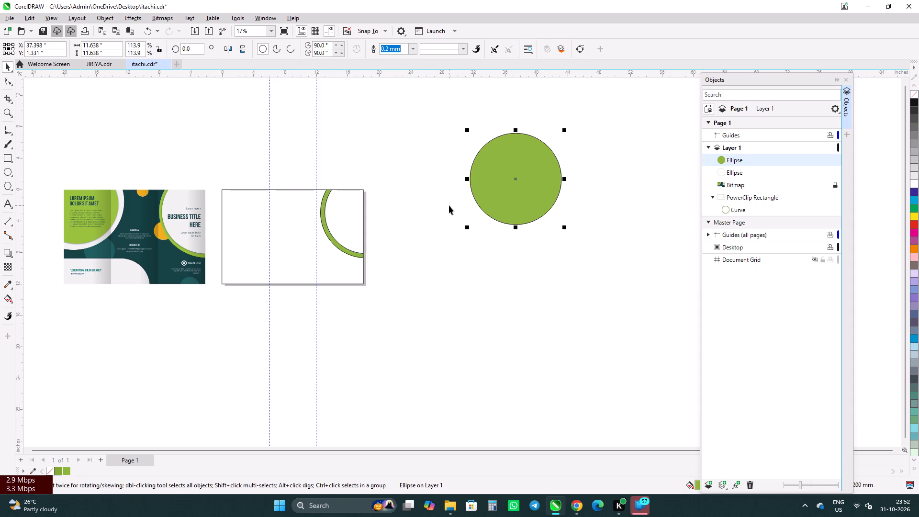
Fill the smaller circle with white and place it in front of the green circle so a green ring shows.
left_click(449, 205)
left_click_drag(438, 112, 627, 264)
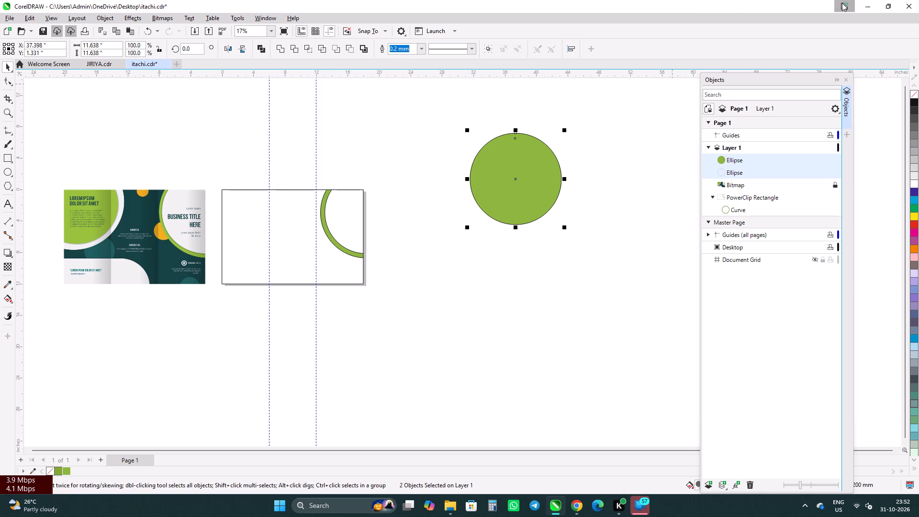
left_click(748, 130)
left_click(736, 172)
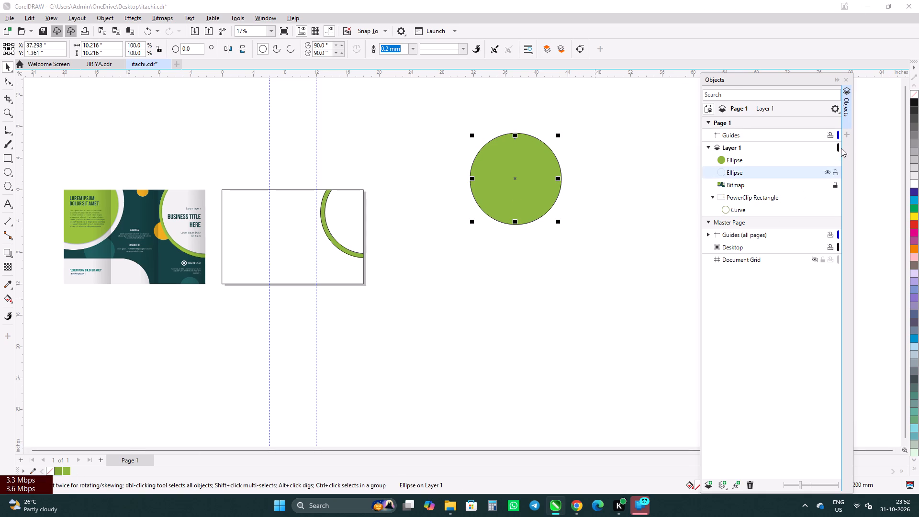
left_click(915, 186)
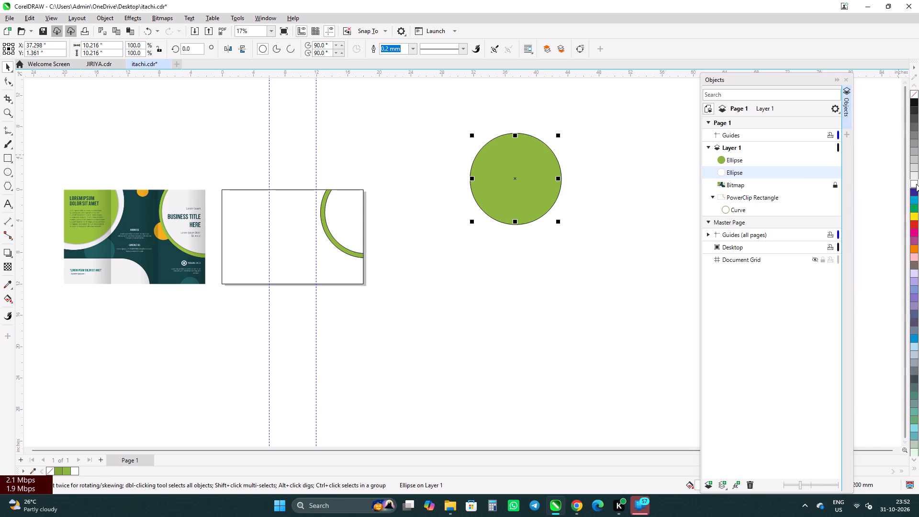
left_click_drag(764, 175, 771, 154)
left_click(683, 139)
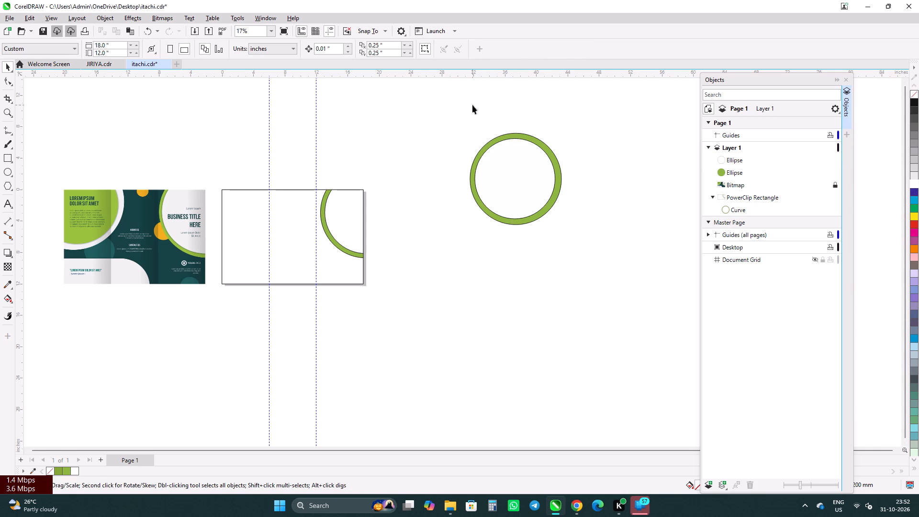
Group the green circle and the white circle together.
left_click_drag(447, 100, 616, 284)
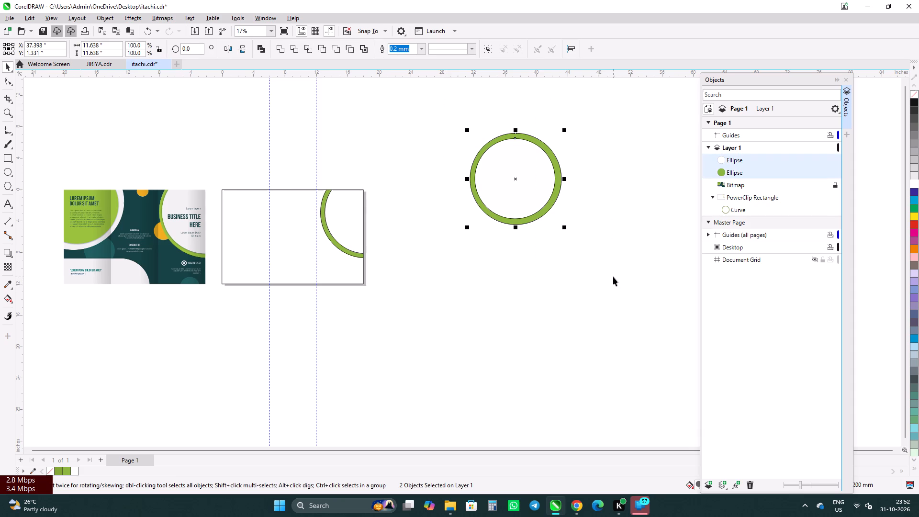
key("ctrl+g")
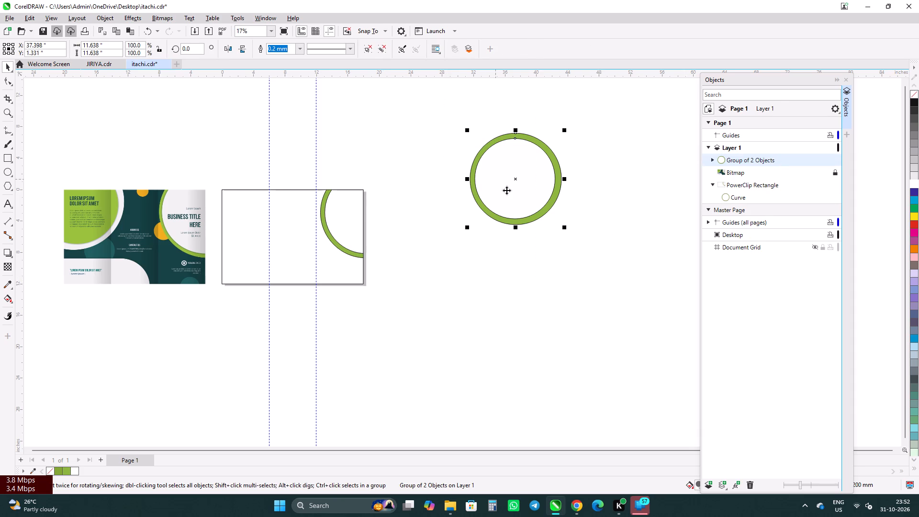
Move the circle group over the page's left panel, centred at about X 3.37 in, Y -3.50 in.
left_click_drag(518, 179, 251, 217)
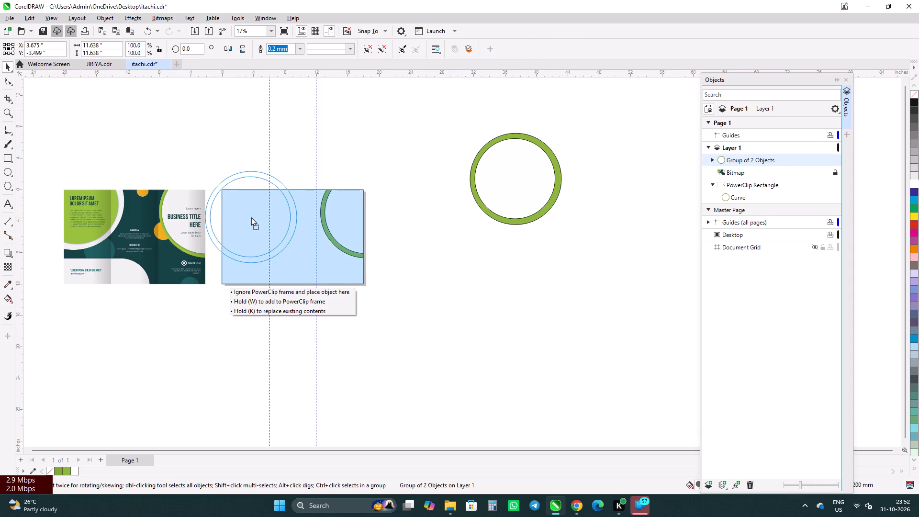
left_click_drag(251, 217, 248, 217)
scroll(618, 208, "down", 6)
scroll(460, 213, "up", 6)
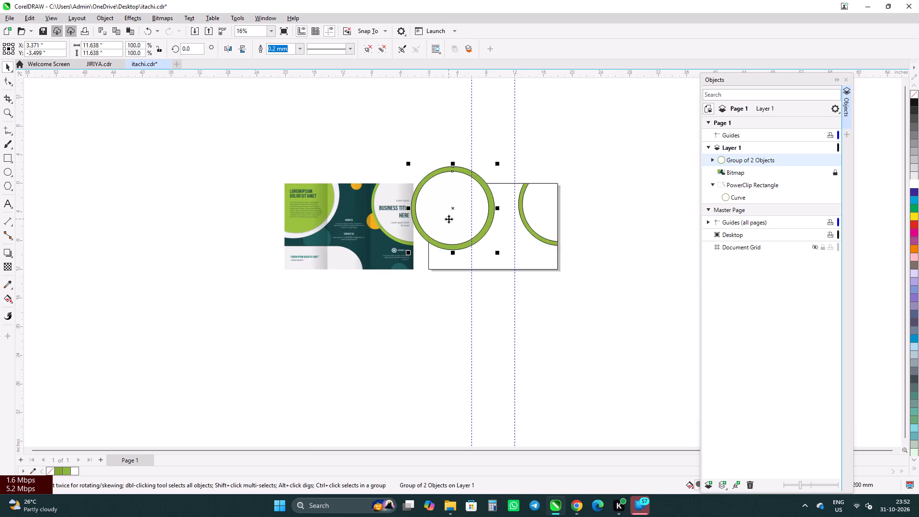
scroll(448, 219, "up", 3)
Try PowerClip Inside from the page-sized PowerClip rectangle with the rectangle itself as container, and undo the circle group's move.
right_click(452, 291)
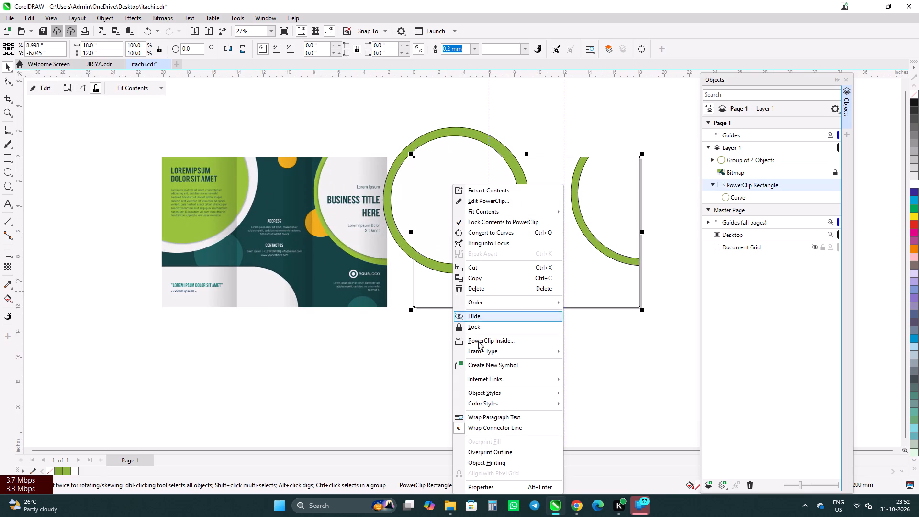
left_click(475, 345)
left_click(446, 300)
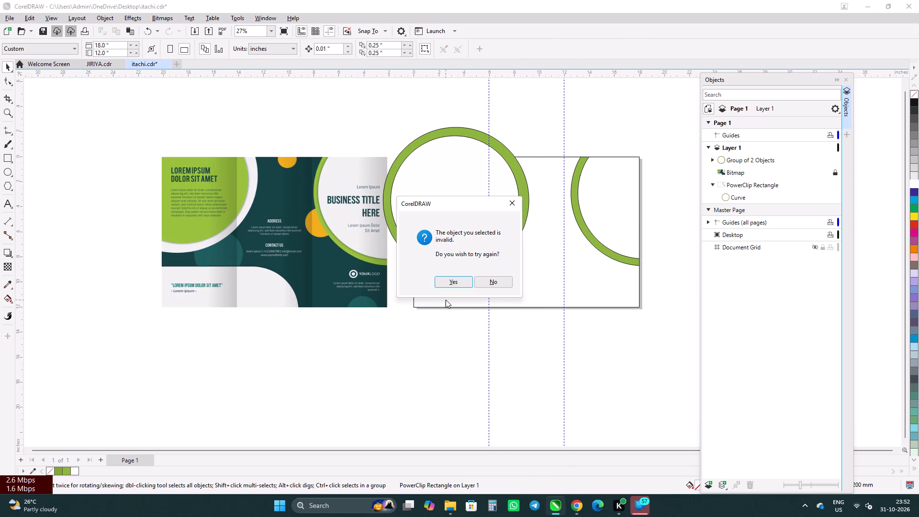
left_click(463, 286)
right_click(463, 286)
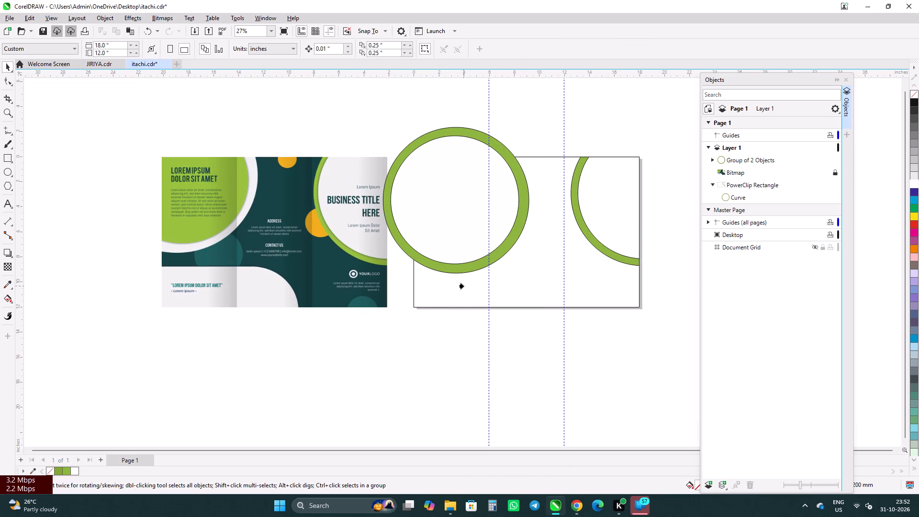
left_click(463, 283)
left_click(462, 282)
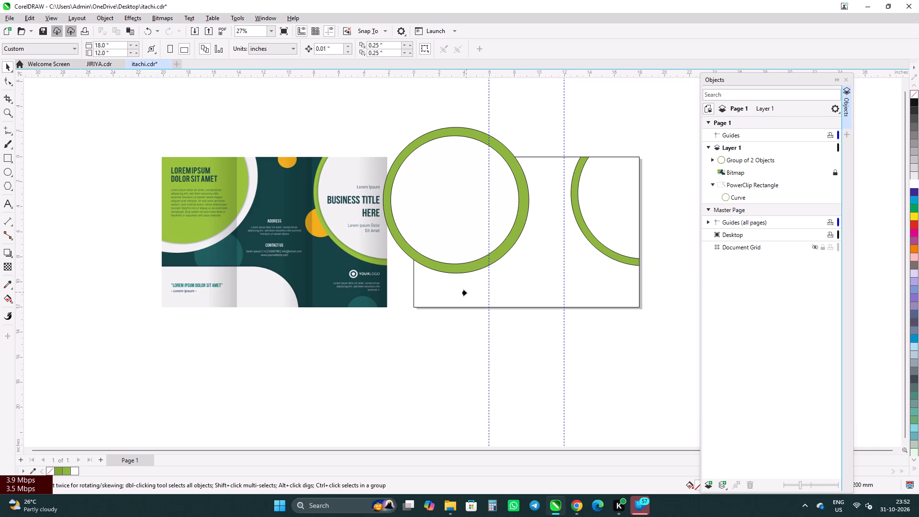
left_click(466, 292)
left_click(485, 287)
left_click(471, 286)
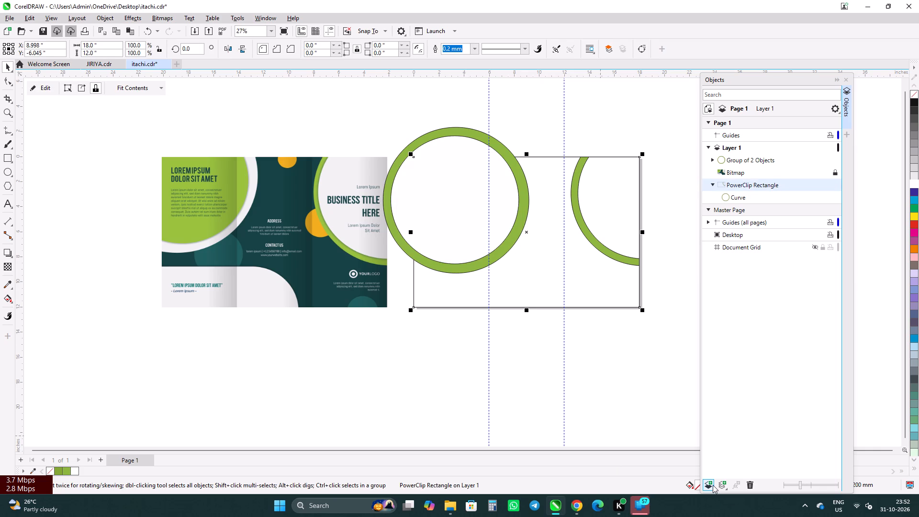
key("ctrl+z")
Move the circle group above the page's left panel, centred at about X 3.34 in, Y 5.33 in.
scroll(443, 284, "down", 5)
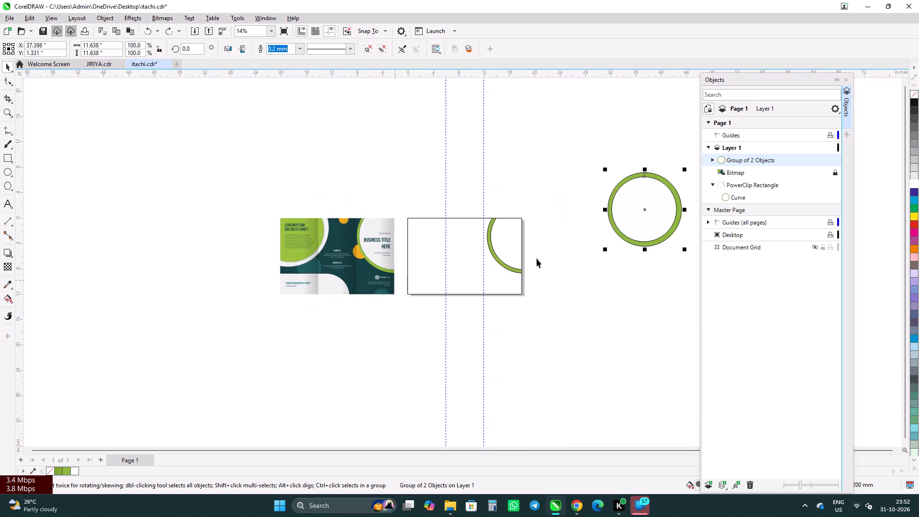
left_click_drag(637, 210, 405, 186)
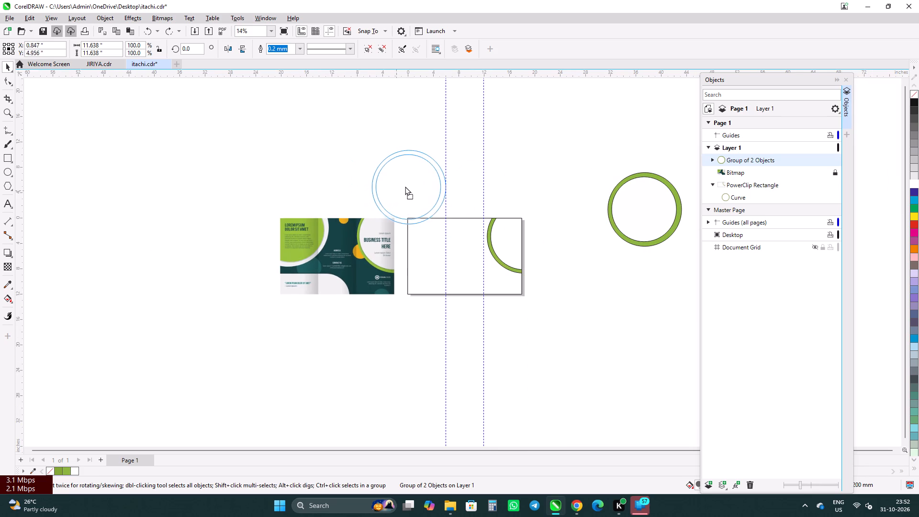
left_click_drag(405, 186, 421, 184)
scroll(432, 213, "up", 3)
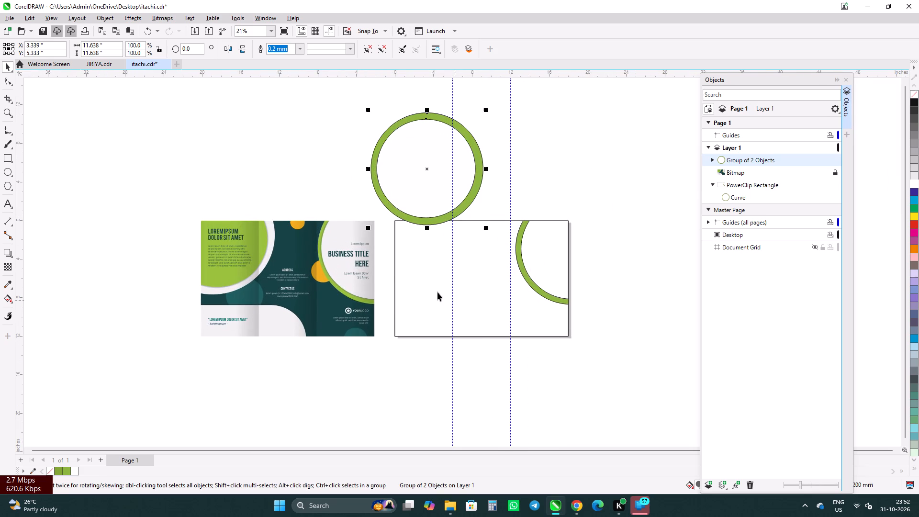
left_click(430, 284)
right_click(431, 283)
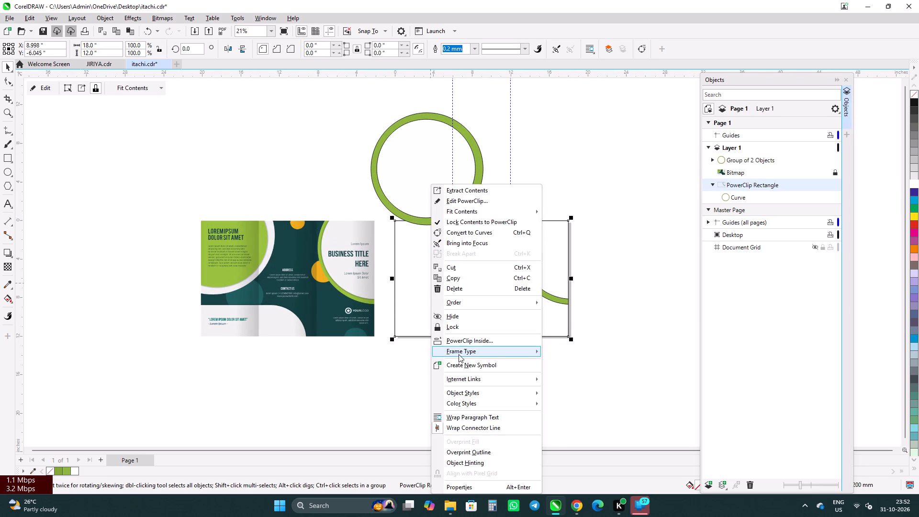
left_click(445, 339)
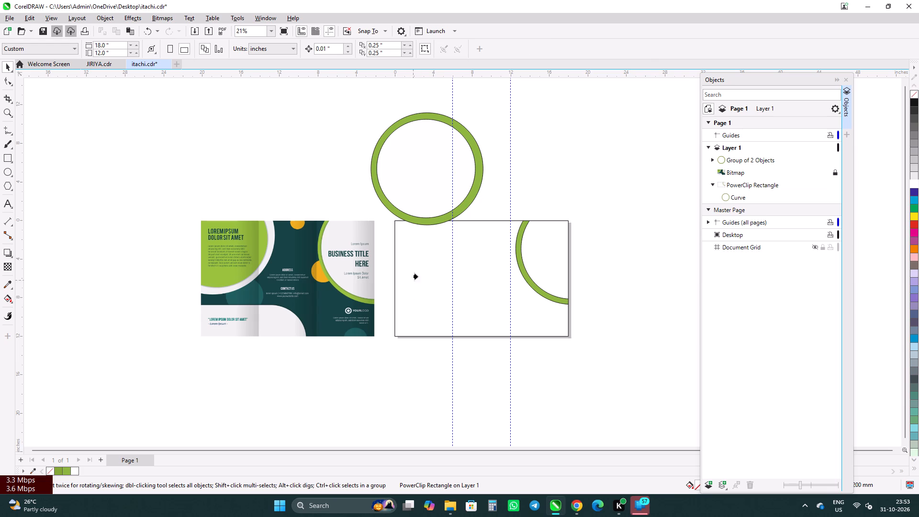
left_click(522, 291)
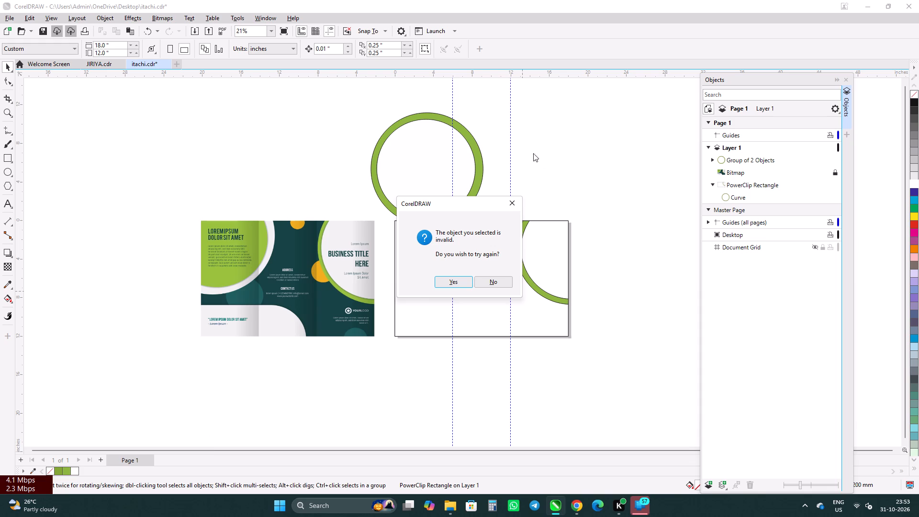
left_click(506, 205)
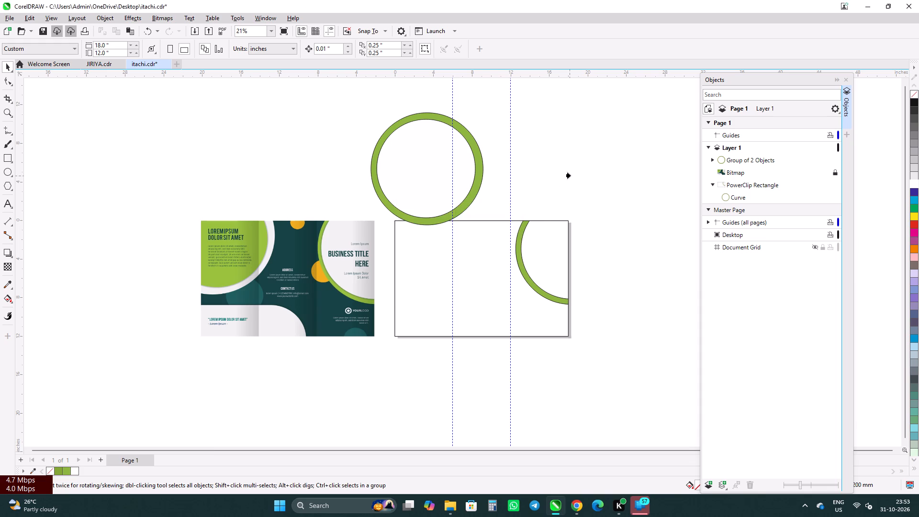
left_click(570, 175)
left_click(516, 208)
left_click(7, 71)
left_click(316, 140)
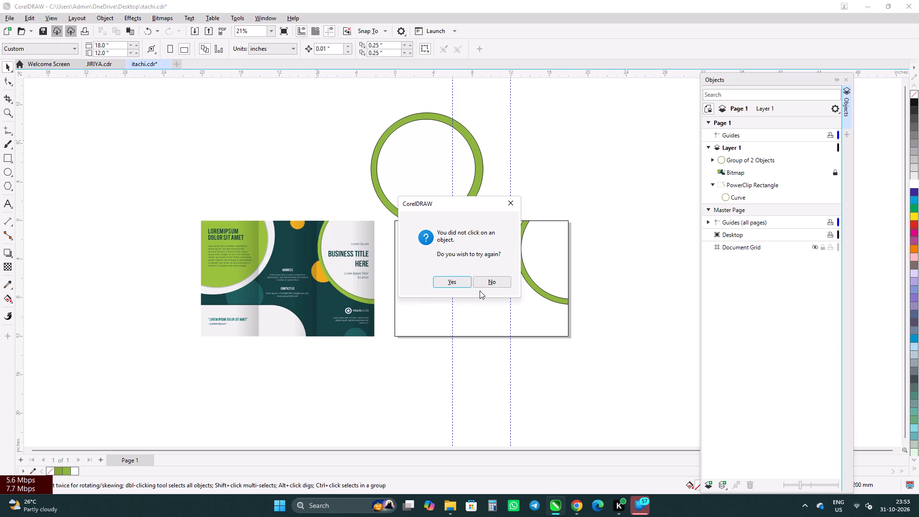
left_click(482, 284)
PowerClip the green and white circle group inside the page-sized PowerClip rectangle.
left_click(387, 136)
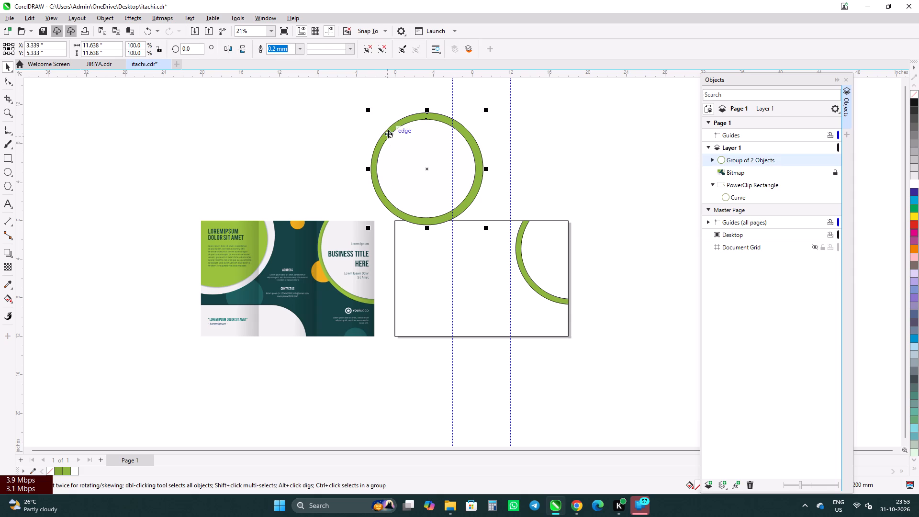
right_click(481, 173)
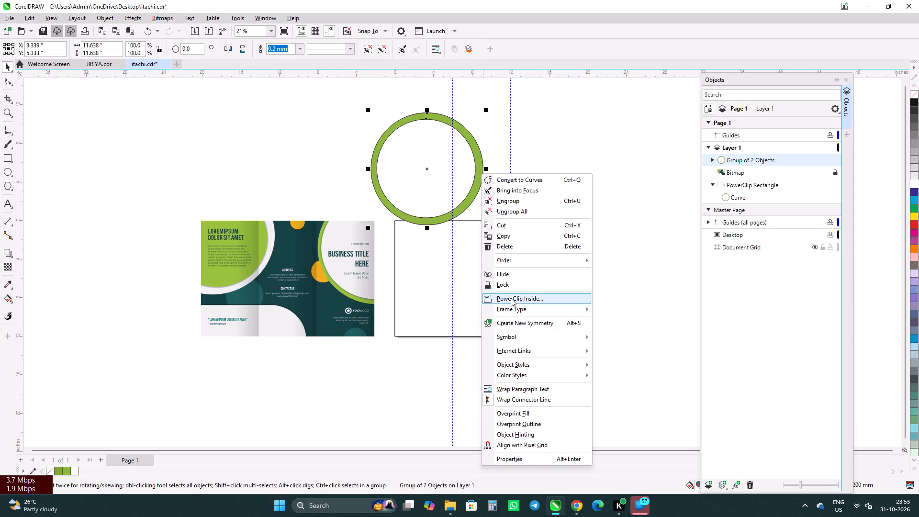
left_click(511, 298)
left_click(418, 280)
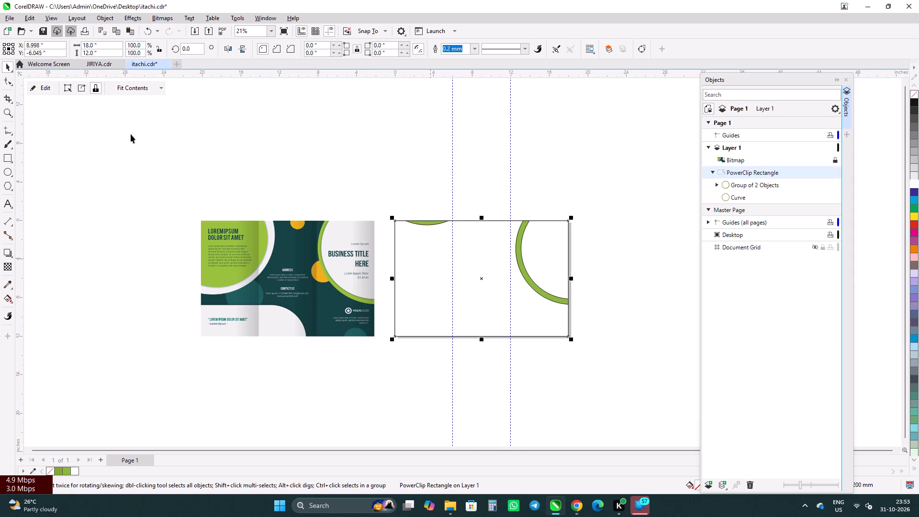
Edit the PowerClip contents to move the circle group down over the page's top-left corner, and finish editing.
left_click(47, 82)
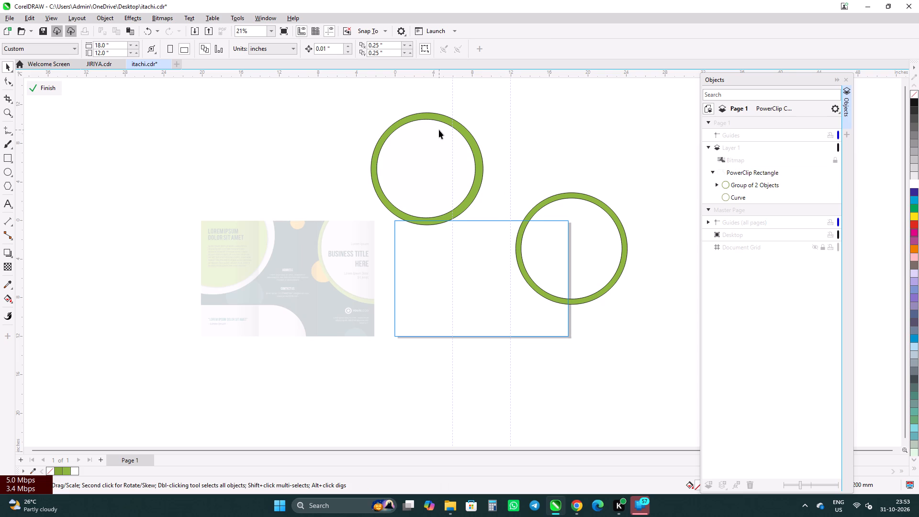
left_click(441, 122)
left_click_drag(422, 169, 410, 237)
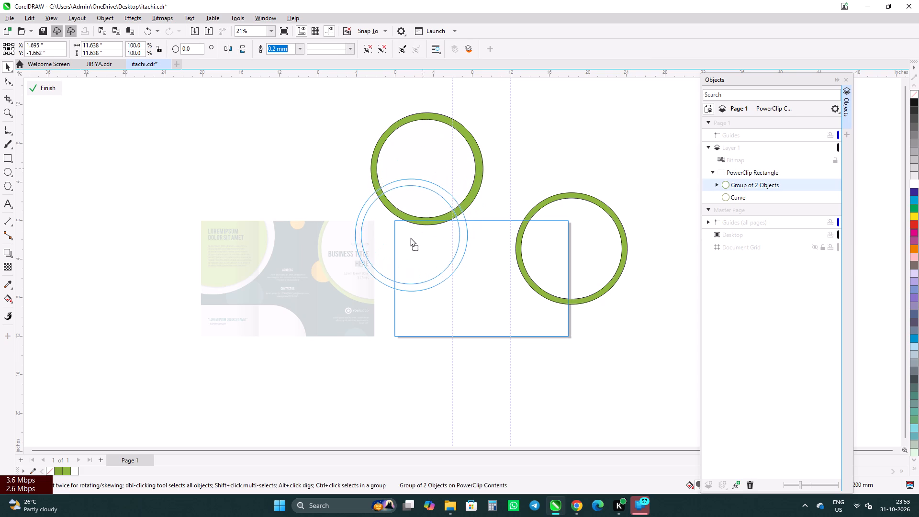
left_click_drag(410, 237, 423, 236)
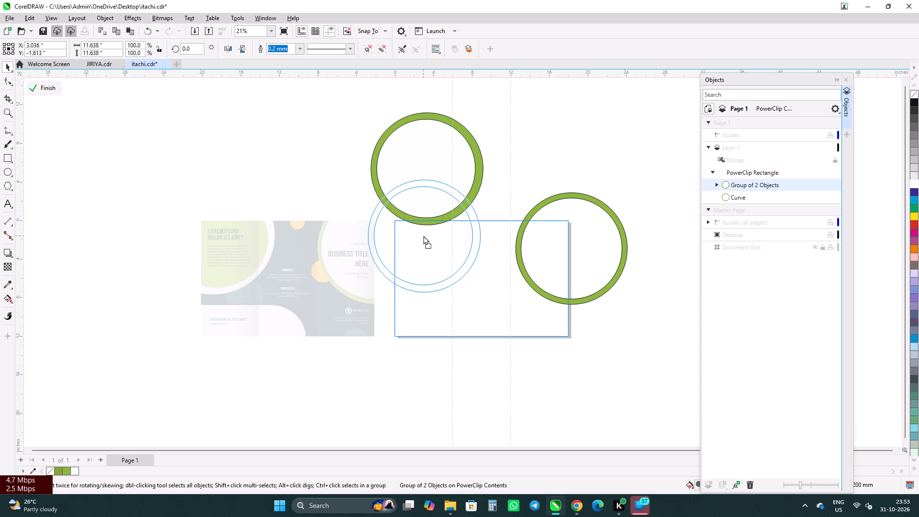
left_click_drag(423, 236, 418, 238)
left_click(365, 148)
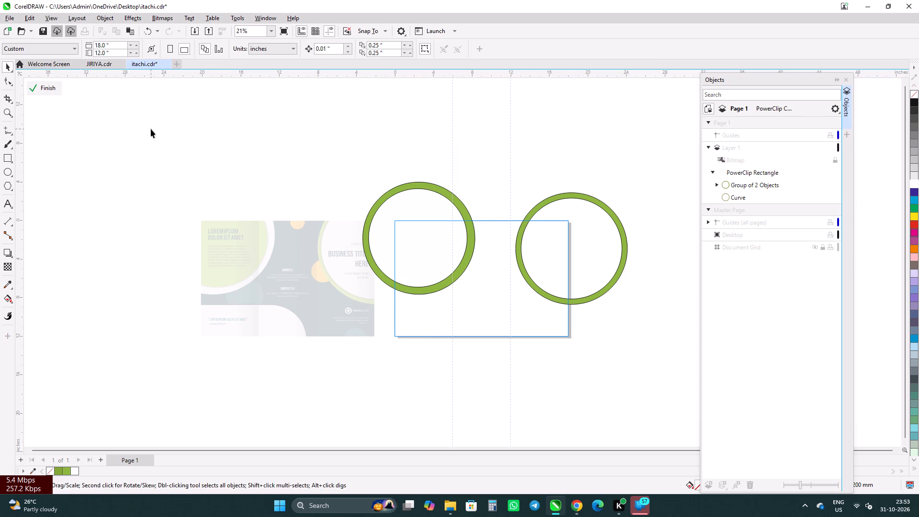
left_click(48, 87)
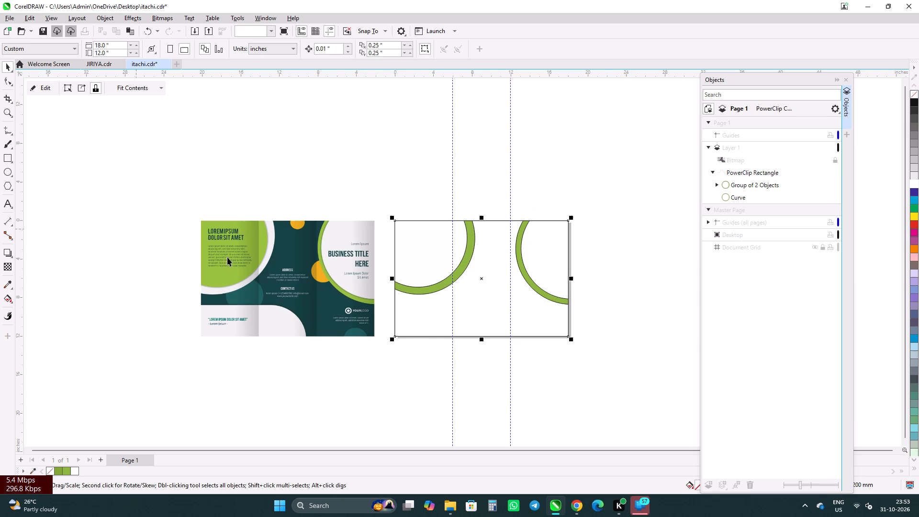
Unlock the reference brochure bitmap and move it up and away from the page, centred at about X -16.23 in, Y 2.35 in.
left_click(227, 257)
right_click_drag(224, 253, 215, 253)
left_click(254, 271)
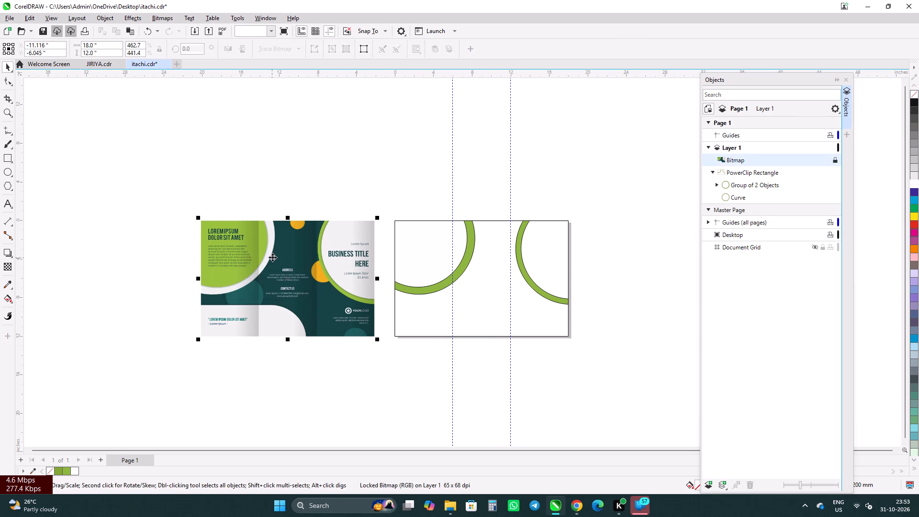
left_click_drag(272, 257, 223, 176)
left_click_drag(318, 222, 315, 215)
left_click(532, 162)
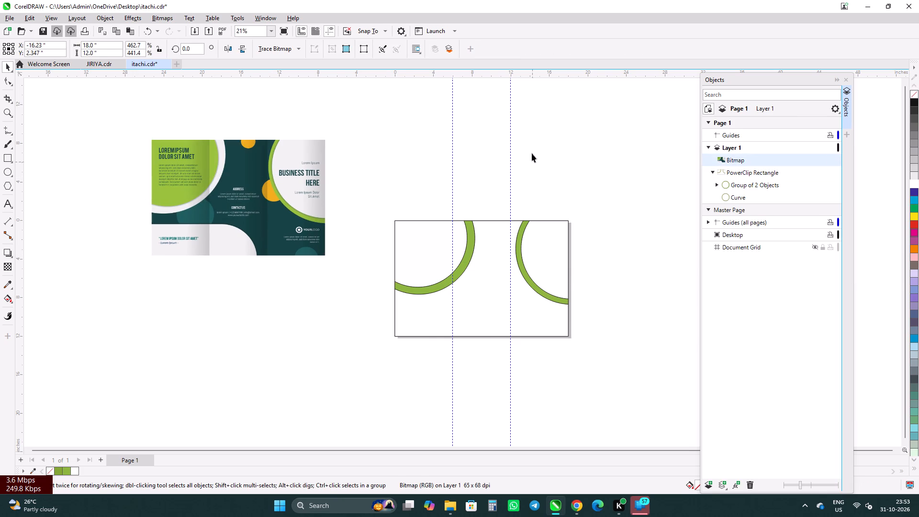
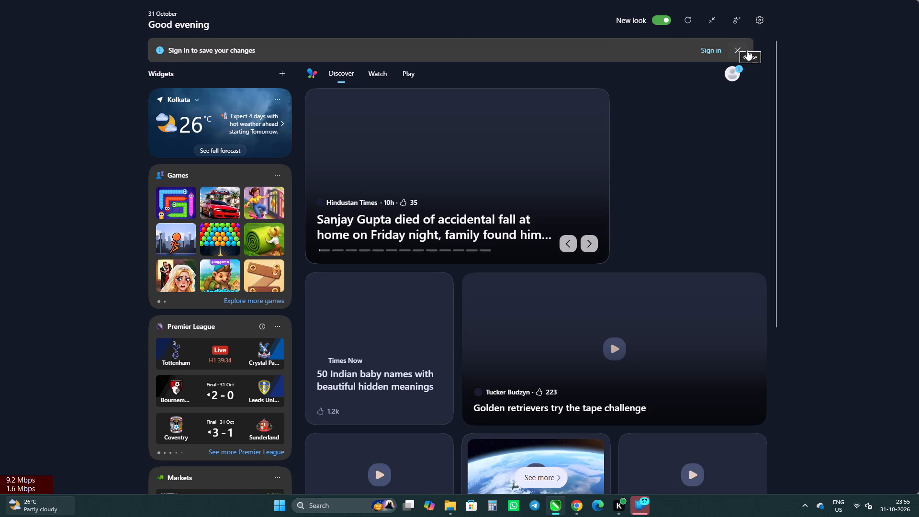
Edit the page's PowerClip contents and nudge the left circle group to X 2.049 in, Y -1.851 in.
left_click(795, 2)
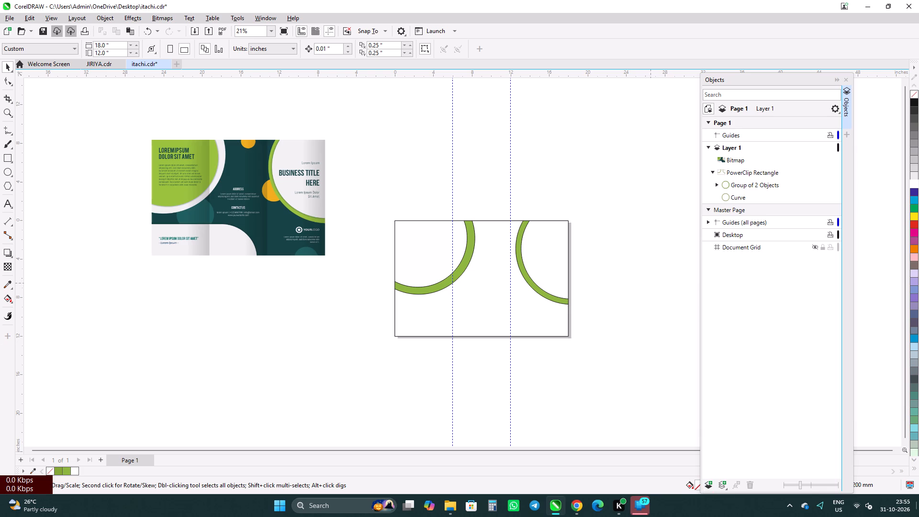
left_click(454, 239)
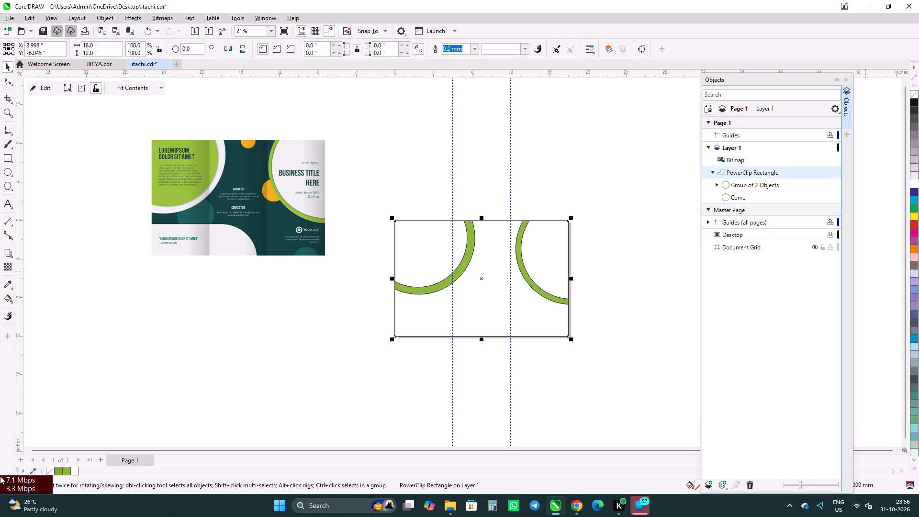
left_click(49, 95)
left_click(48, 88)
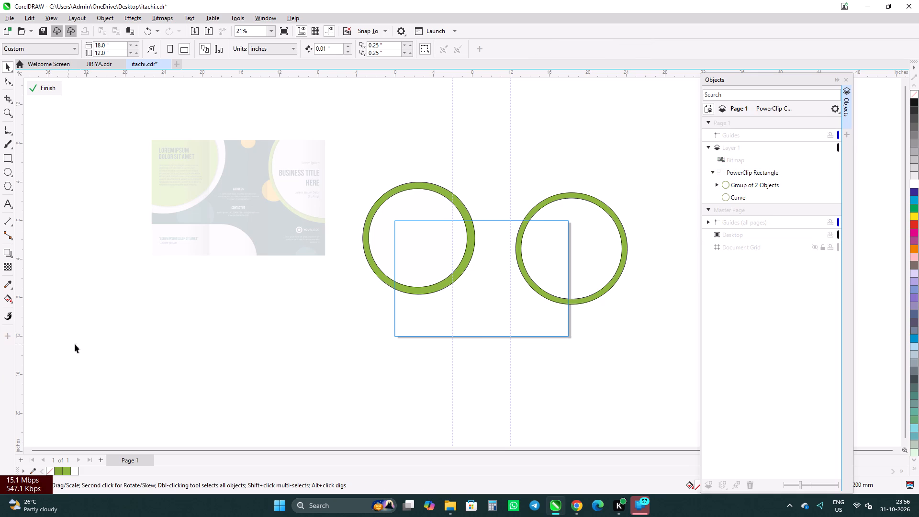
left_click(367, 220)
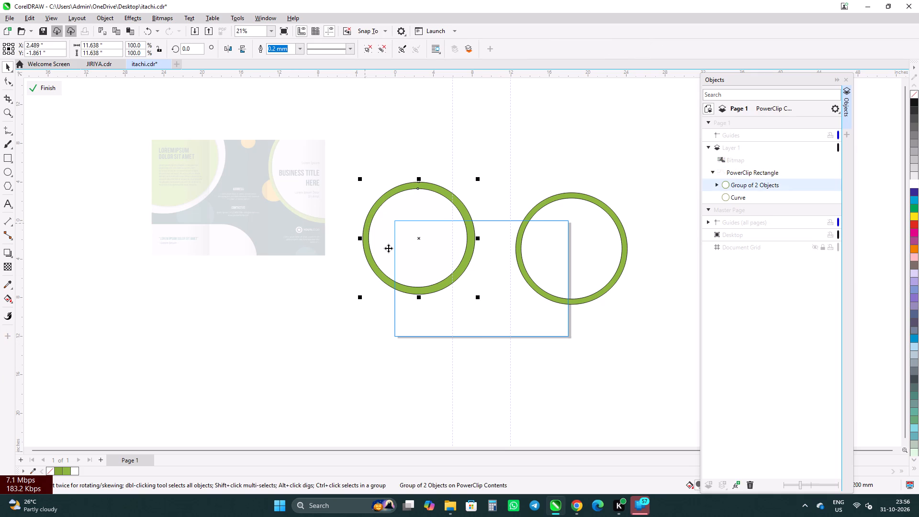
key("Left")
key("Left")
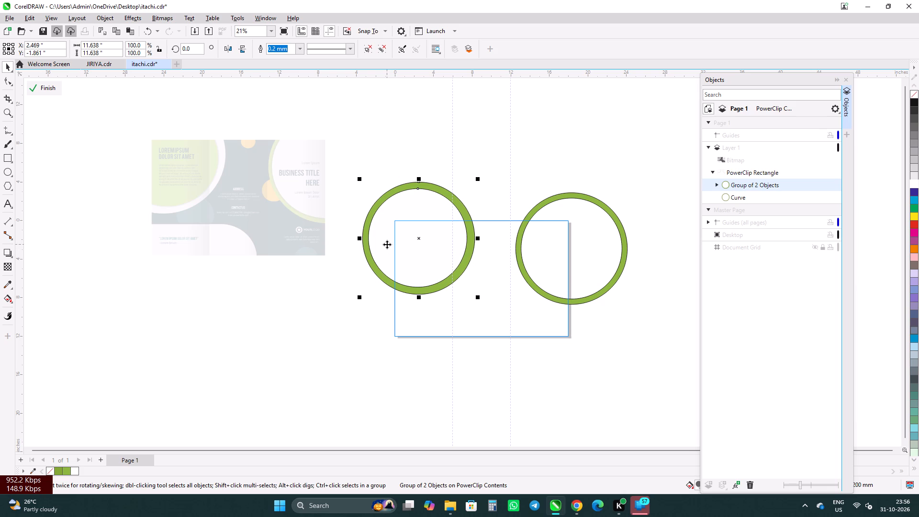
key("Left")
key("Left")
key("Left")
key("Left")
key("Left")
key("Left")
key("Left")
key("Left")
key("Left")
key("Left")
key("Left")
key("Left")
key("Left")
key("Left")
key("Left")
key("Left")
key("Left")
key("Left")
key("Left")
key("Left")
key("Left")
key("Left")
key("Left")
key("Left")
key("Left")
key("Left")
key("Left")
key("Left")
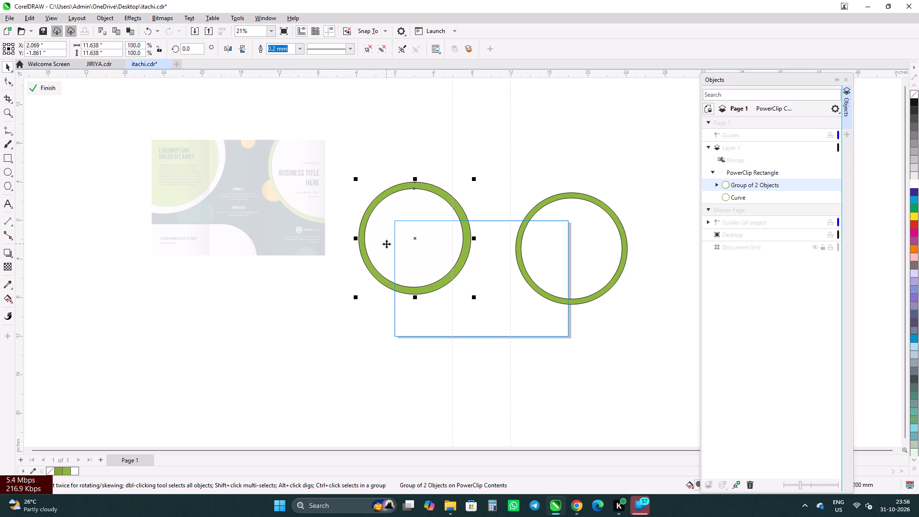
key("Left")
key("Left")
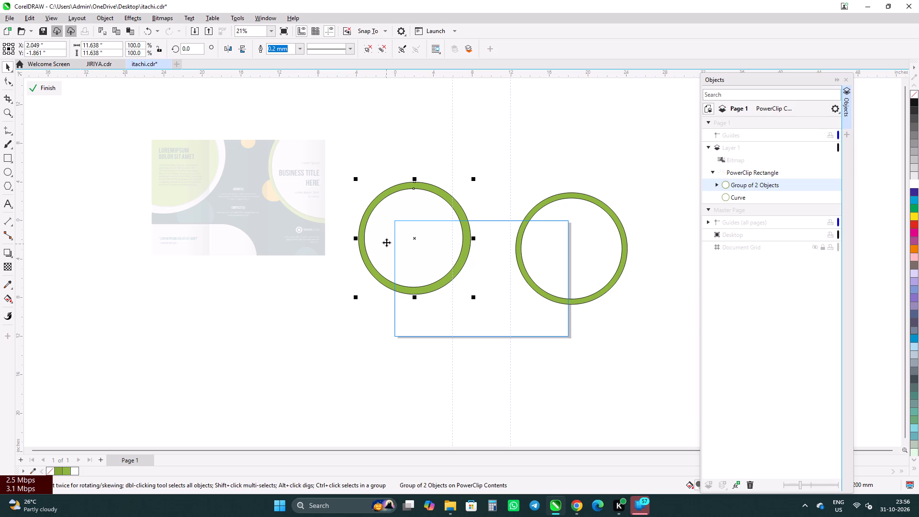
key("Up")
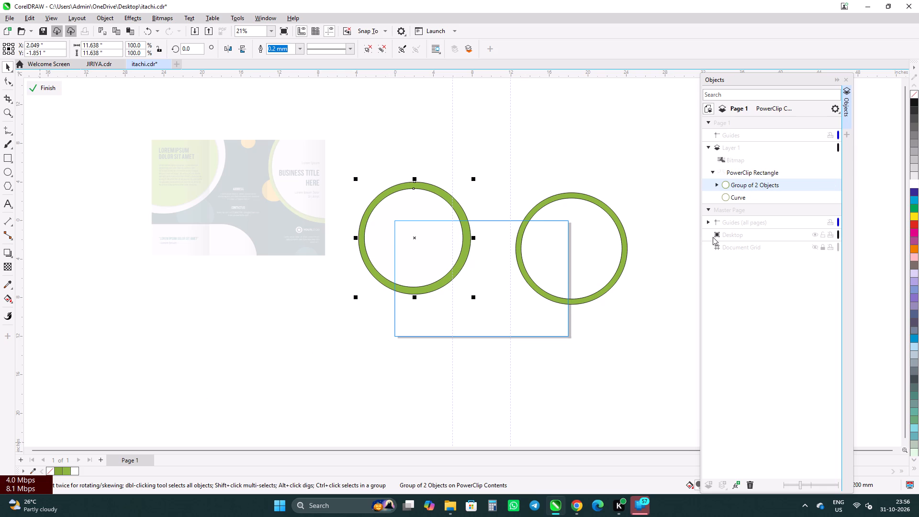
Ungroup the left green and white circles inside the PowerClip.
left_click(381, 46)
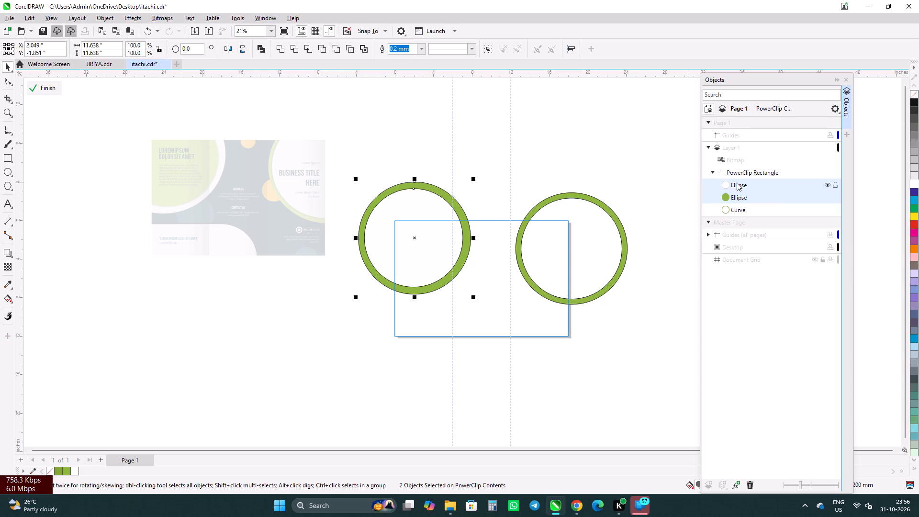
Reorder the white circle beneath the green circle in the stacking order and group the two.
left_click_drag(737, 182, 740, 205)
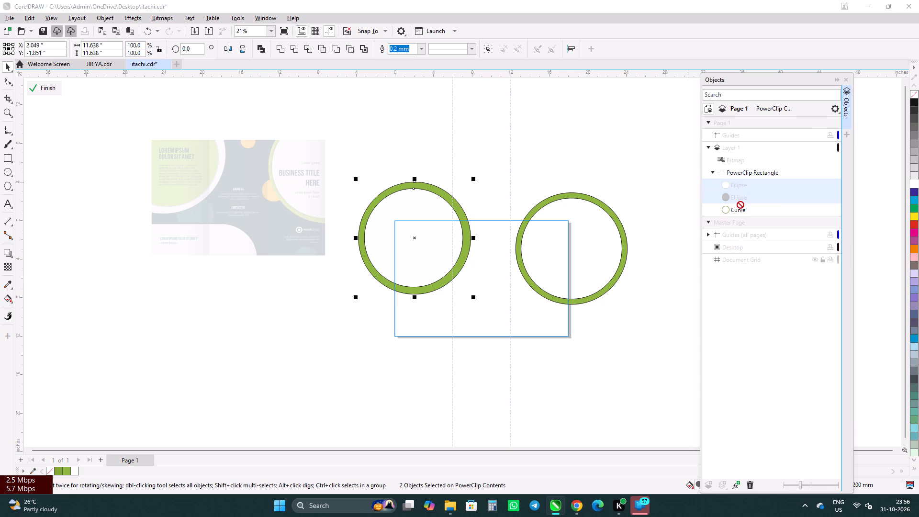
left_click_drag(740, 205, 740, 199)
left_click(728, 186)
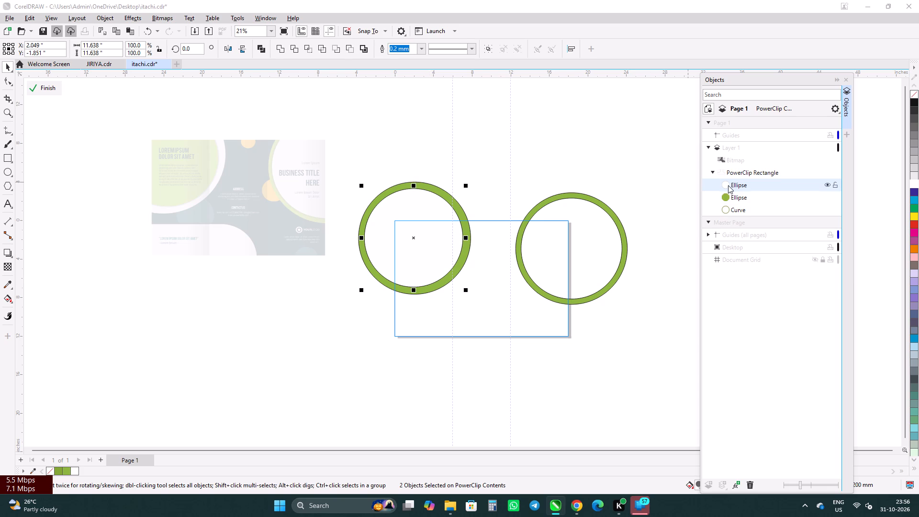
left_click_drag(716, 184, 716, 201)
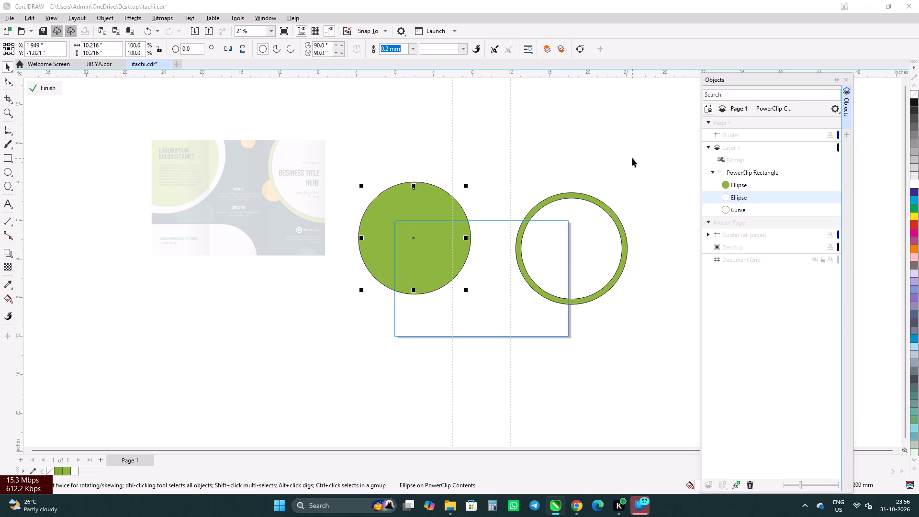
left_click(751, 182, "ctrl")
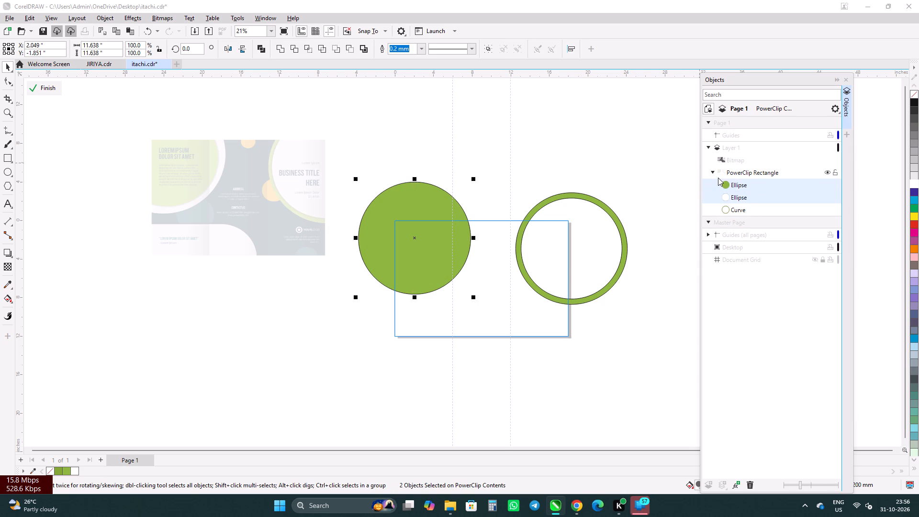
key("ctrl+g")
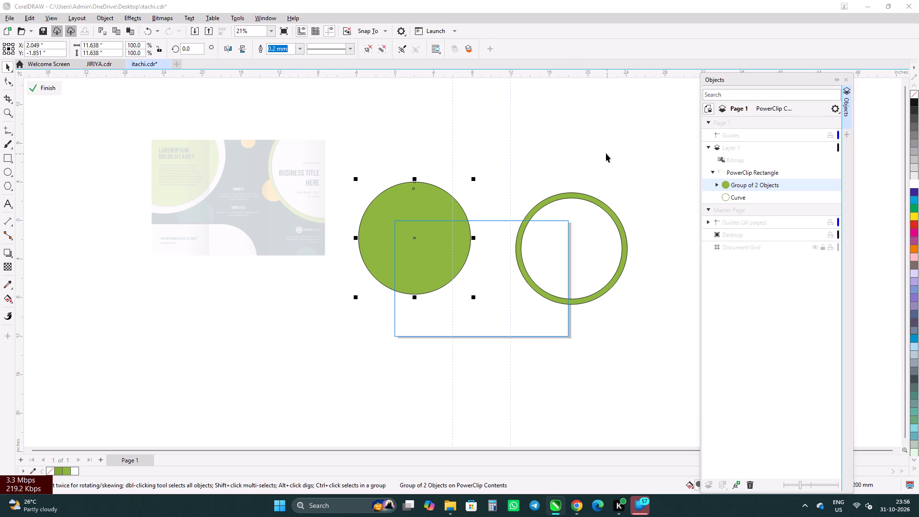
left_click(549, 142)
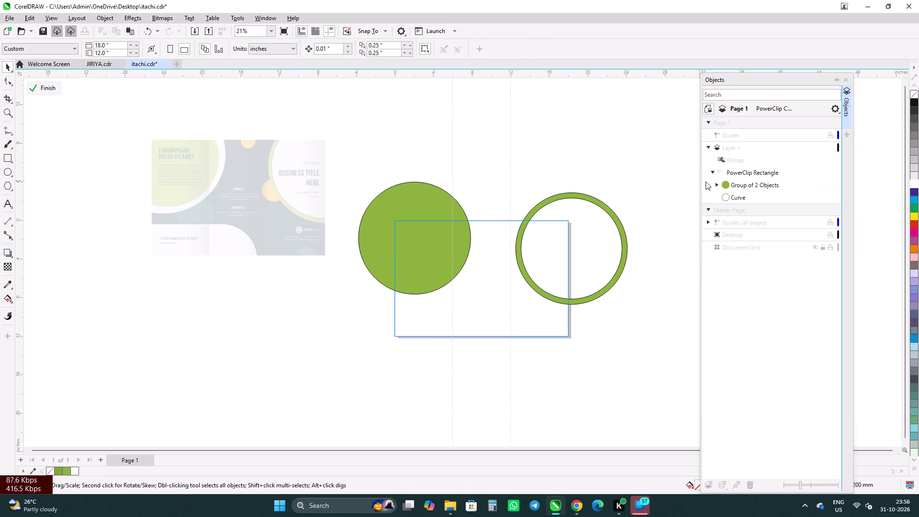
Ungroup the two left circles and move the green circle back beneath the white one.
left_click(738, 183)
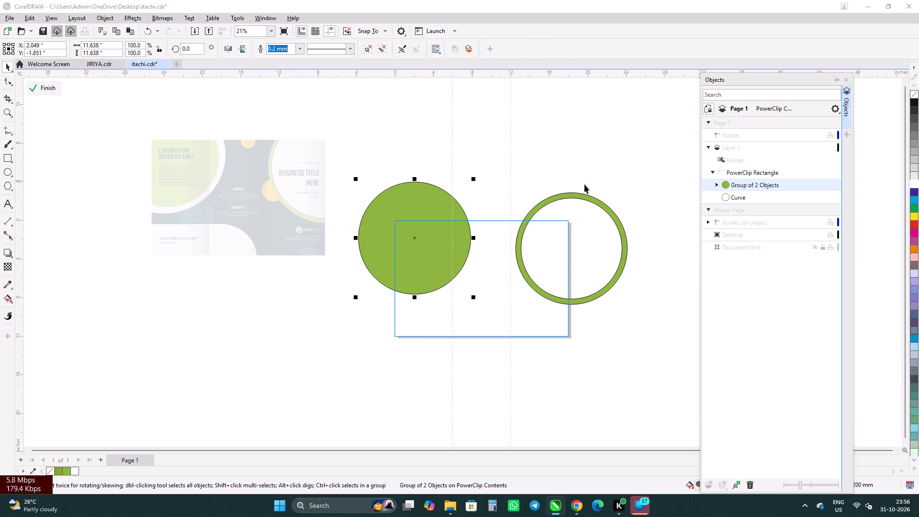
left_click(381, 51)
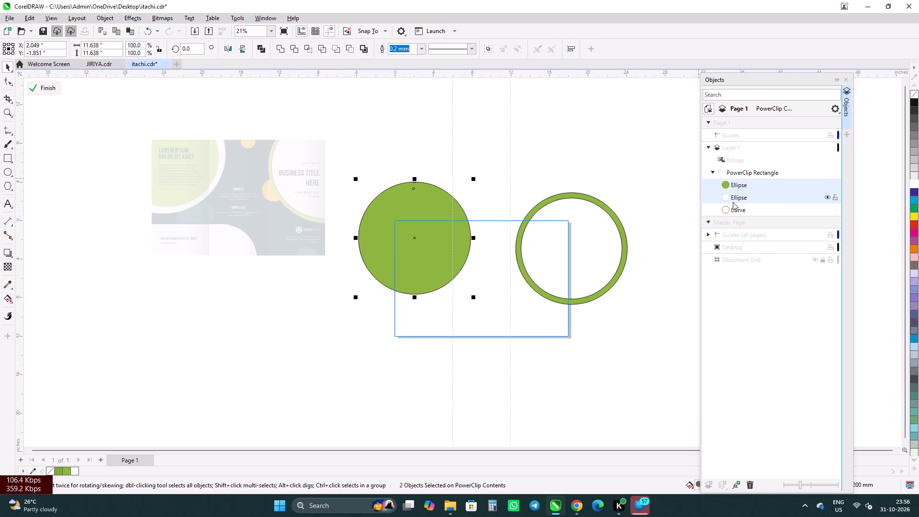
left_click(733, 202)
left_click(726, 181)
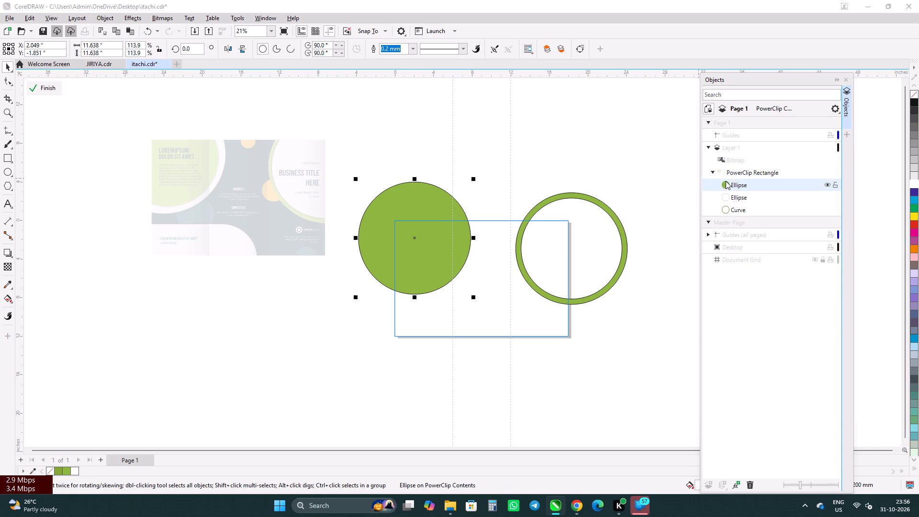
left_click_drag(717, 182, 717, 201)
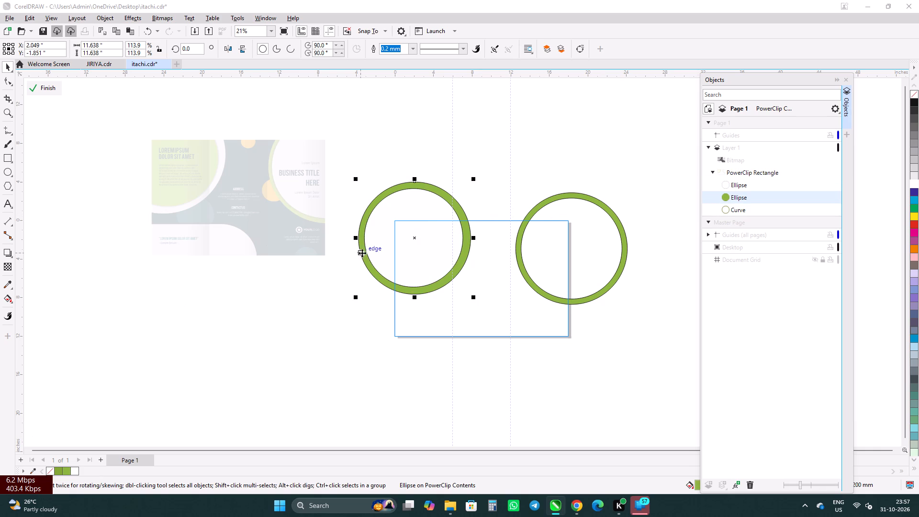
Fill the left inner circle with green and the larger circle behind it with white.
left_click(762, 182)
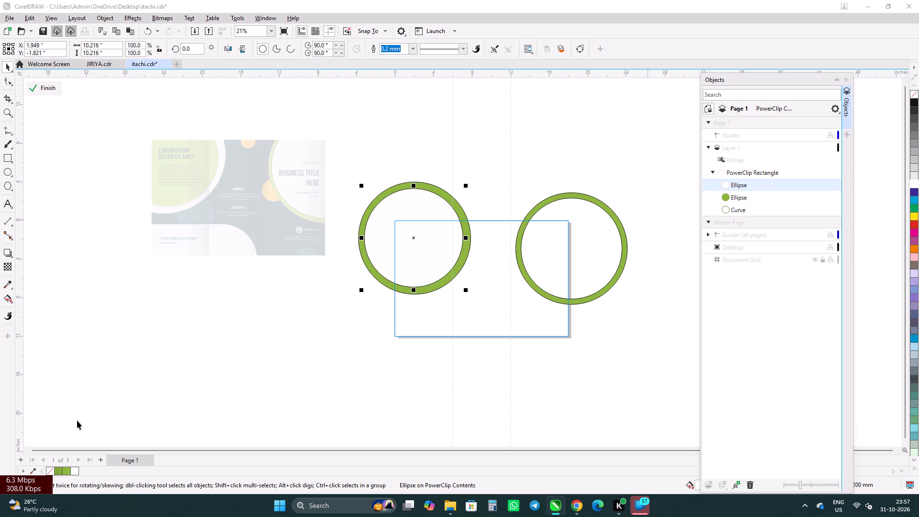
left_click(69, 471)
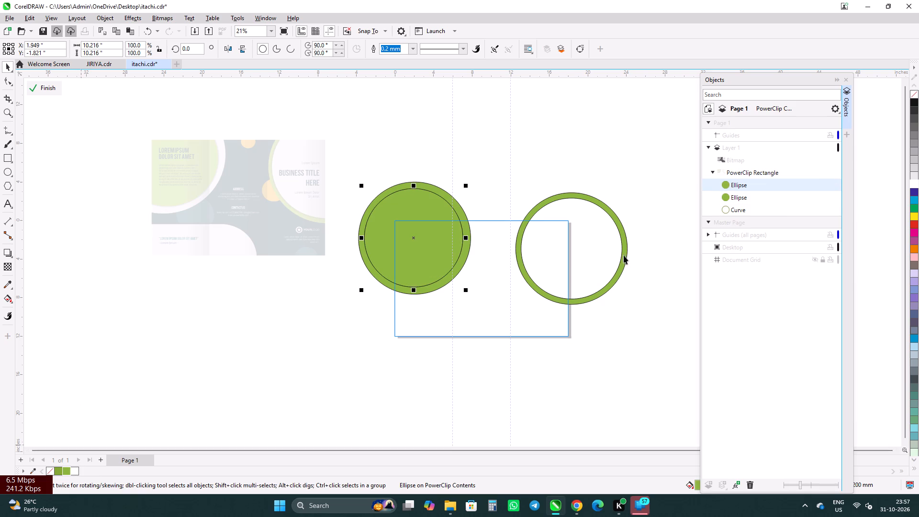
left_click(721, 194)
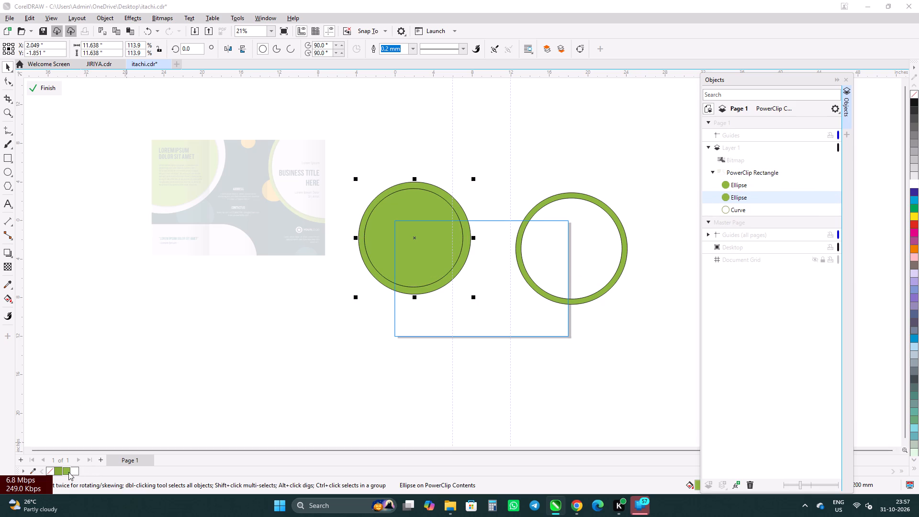
left_click(77, 470)
left_click(244, 345)
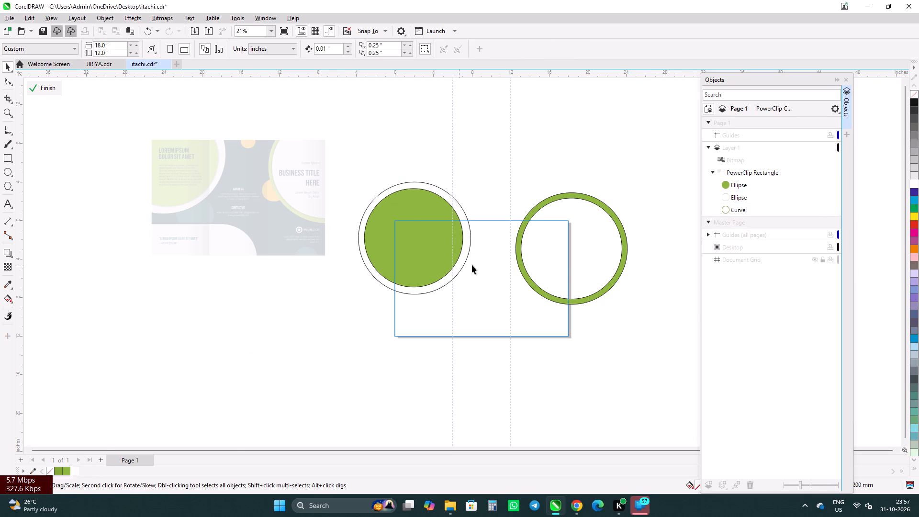
Group the two recoloured left circles and finish editing the PowerClip.
left_click_drag(331, 138, 482, 306)
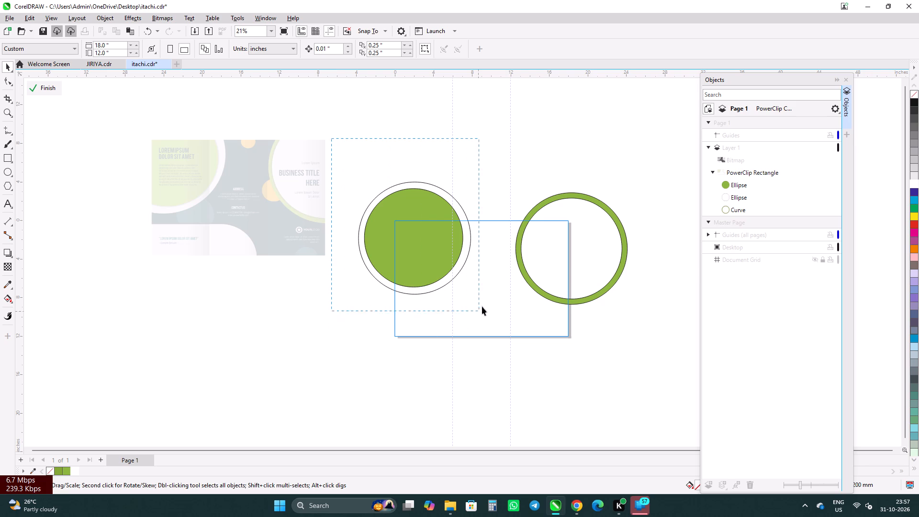
left_click_drag(482, 306, 482, 306)
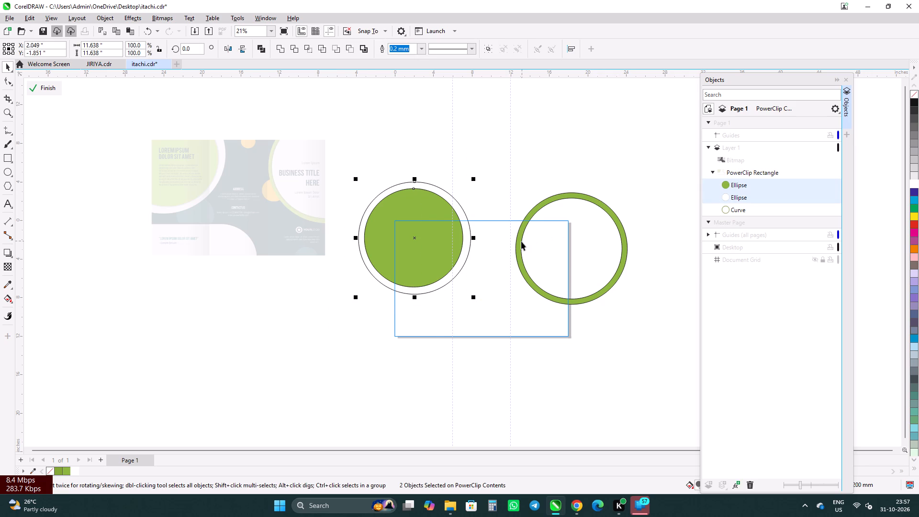
key("ctrl+g")
left_click(511, 168)
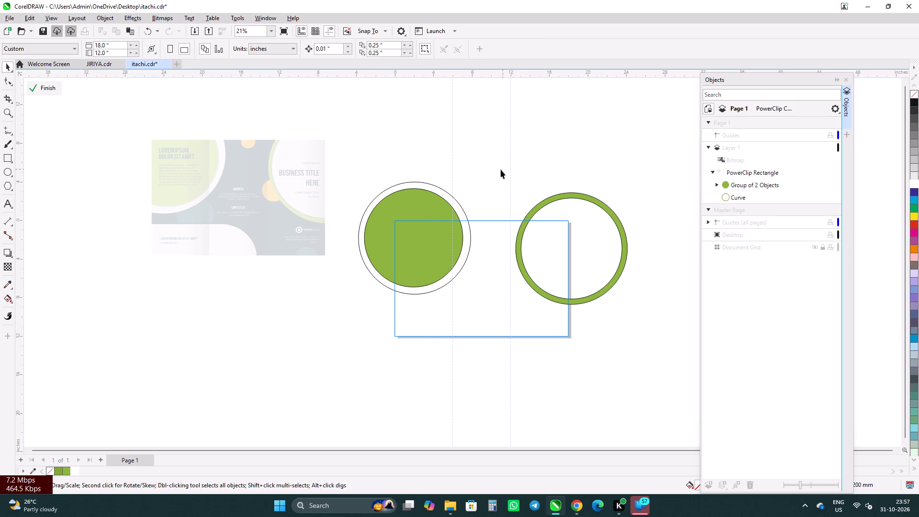
left_click(44, 91)
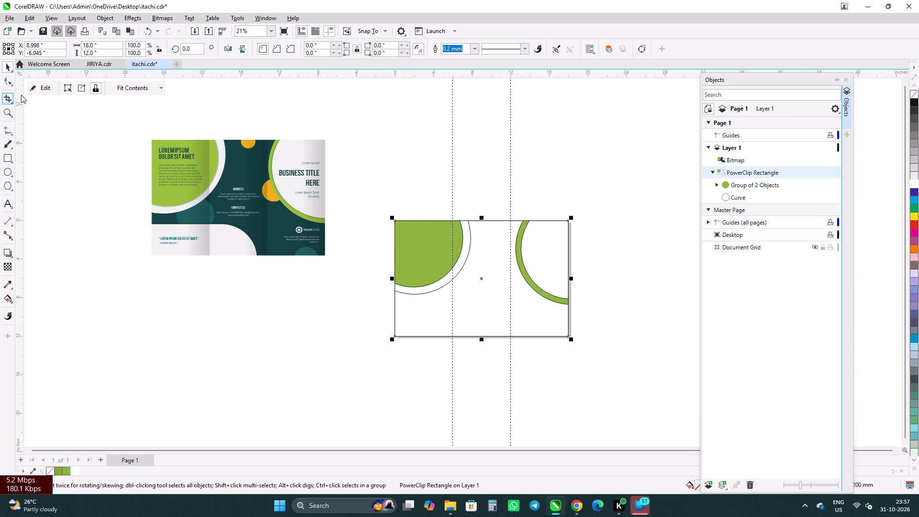
Reopen the PowerClip contents for editing and remove the outline from the right green ring.
left_click(46, 84)
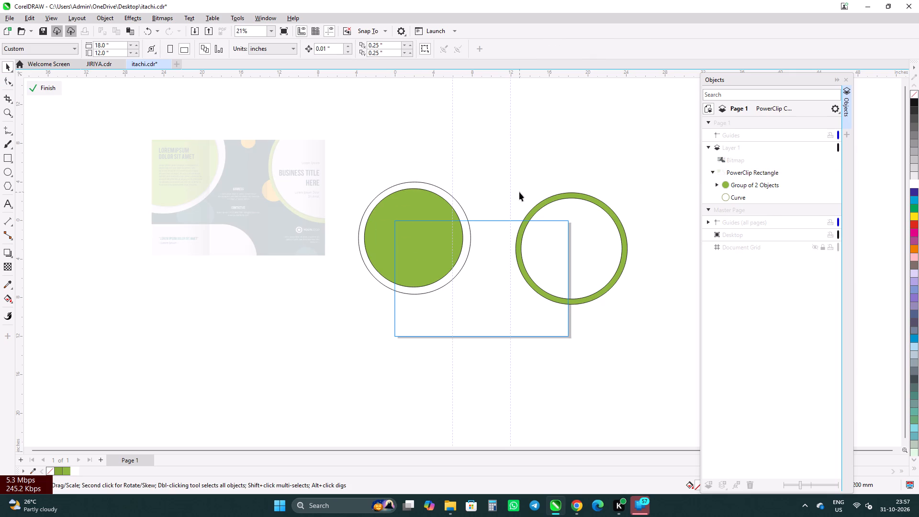
left_click(559, 197)
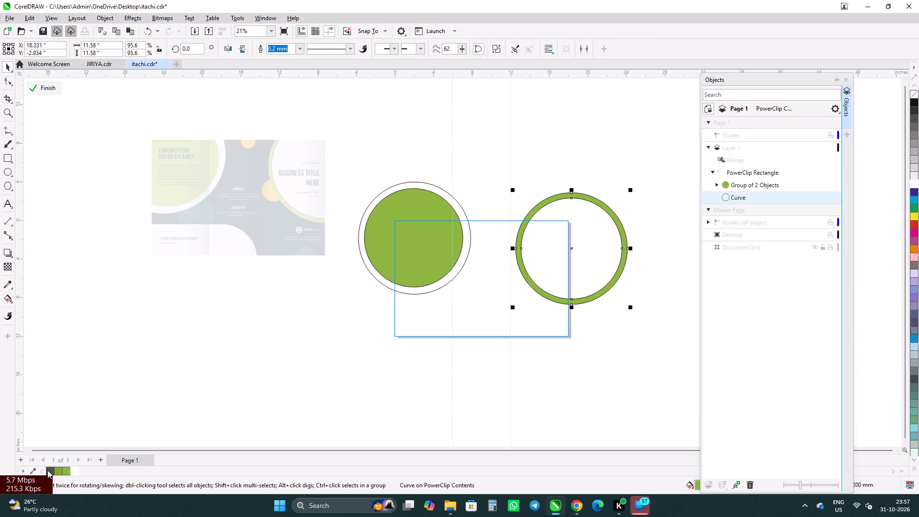
right_click(47, 470)
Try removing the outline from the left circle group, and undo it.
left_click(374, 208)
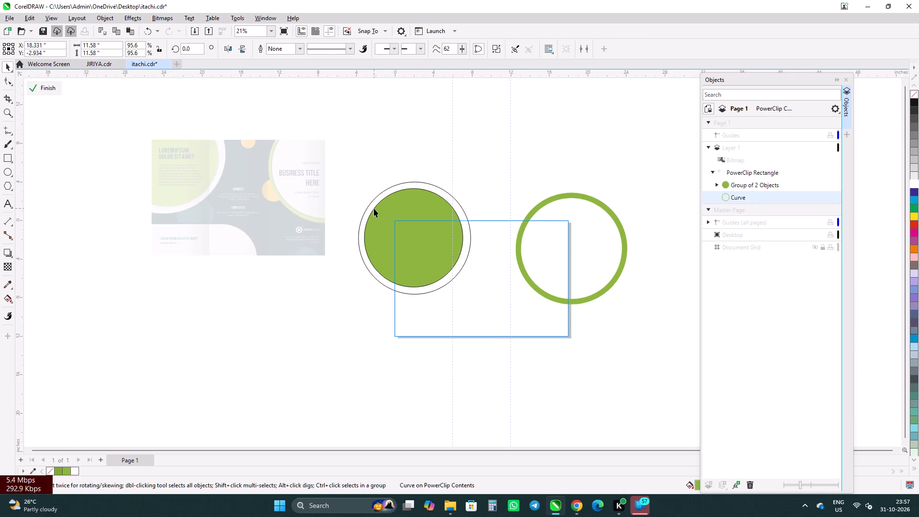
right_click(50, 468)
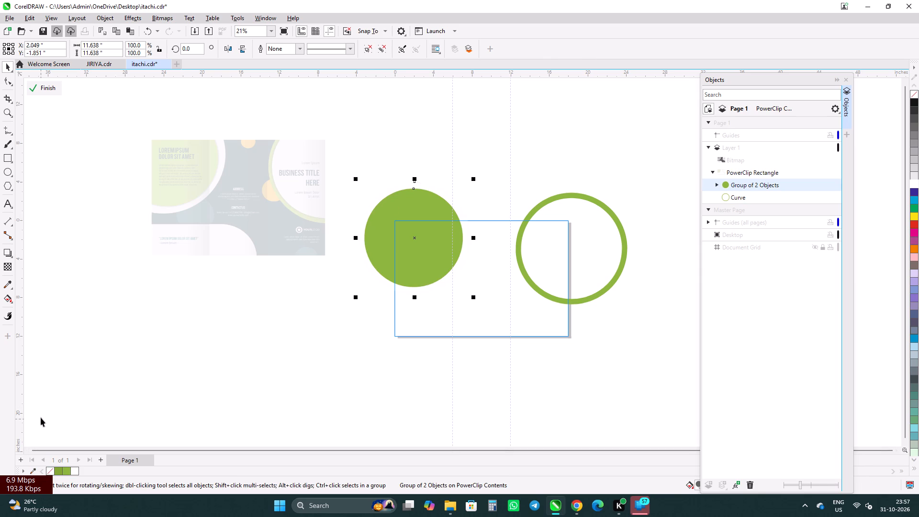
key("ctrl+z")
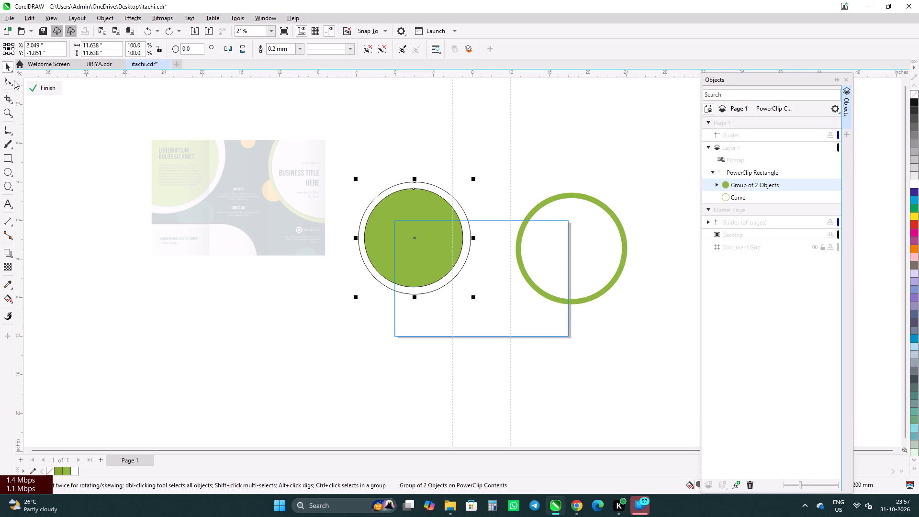
Finish editing the PowerClip contents.
left_click(9, 66)
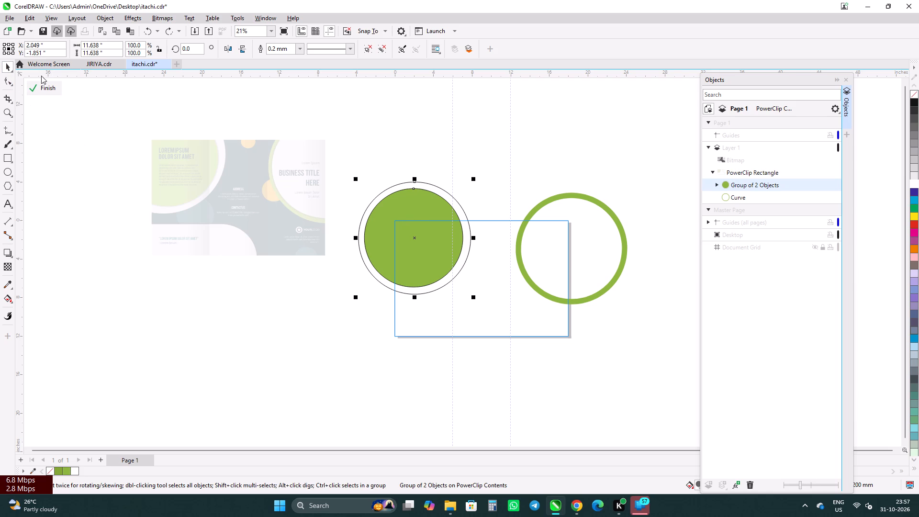
left_click(43, 83)
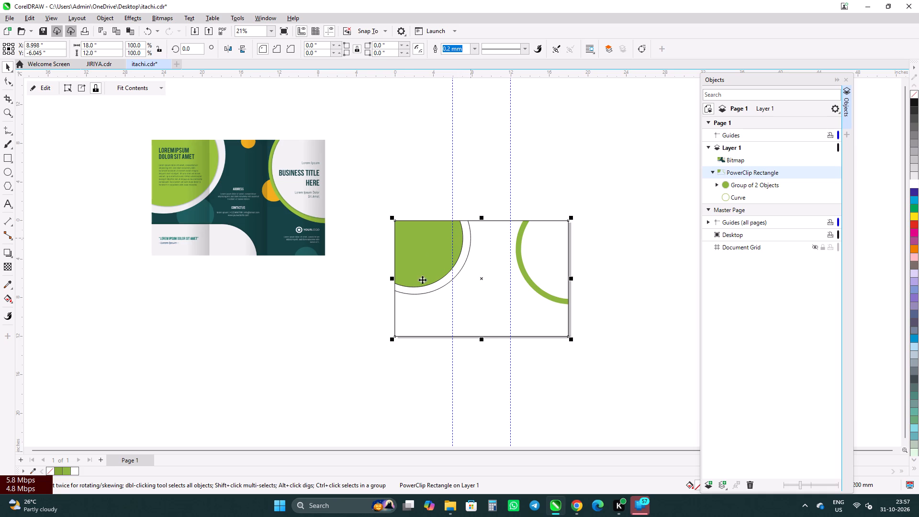
Reopen the PowerClip contents, examine the outlines of the left circle group up close, and finish editing without changes.
left_click(3, 71)
left_click(41, 89)
left_click(444, 191)
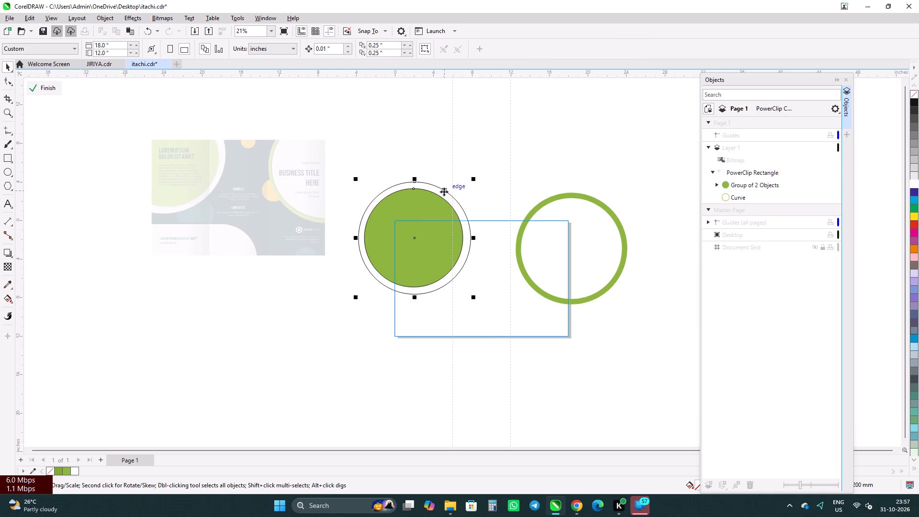
scroll(431, 235, "up", 5)
scroll(489, 300, "up", 3)
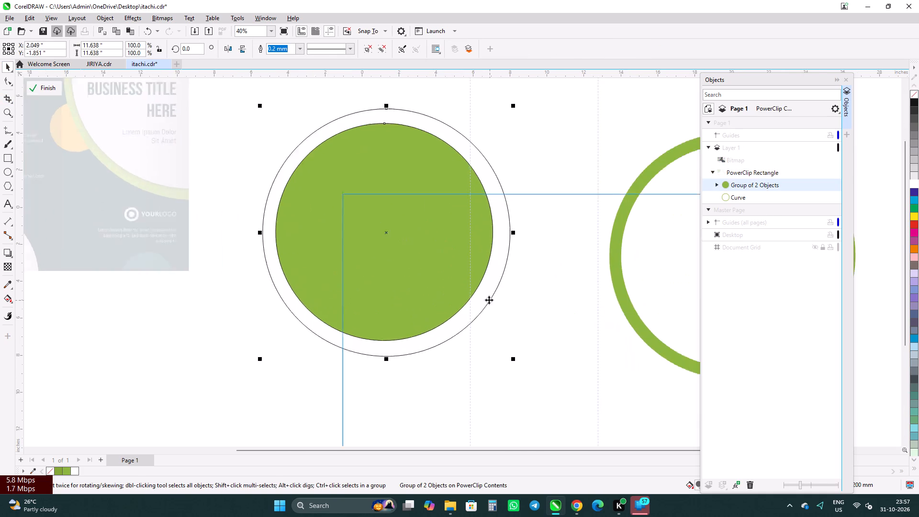
scroll(489, 300, "up", 2)
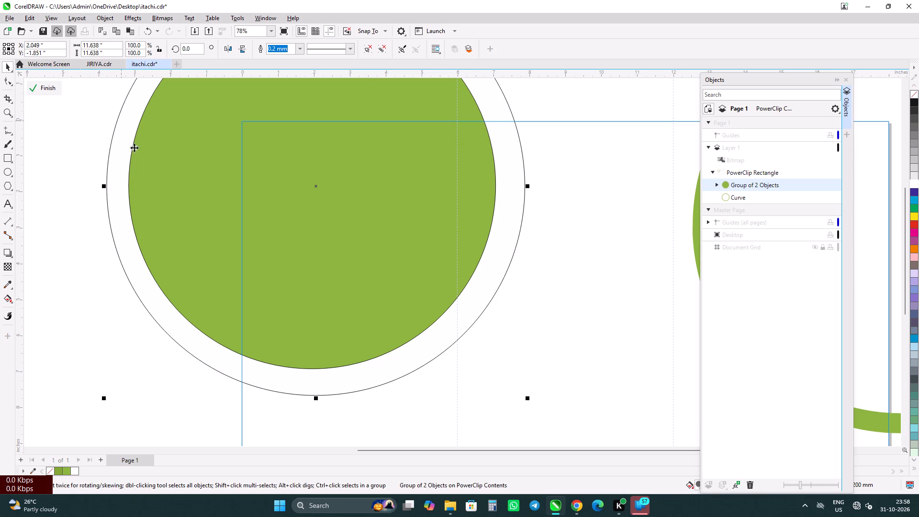
left_click(38, 92)
scroll(200, 258, "down", 5)
scroll(270, 284, "down", 3)
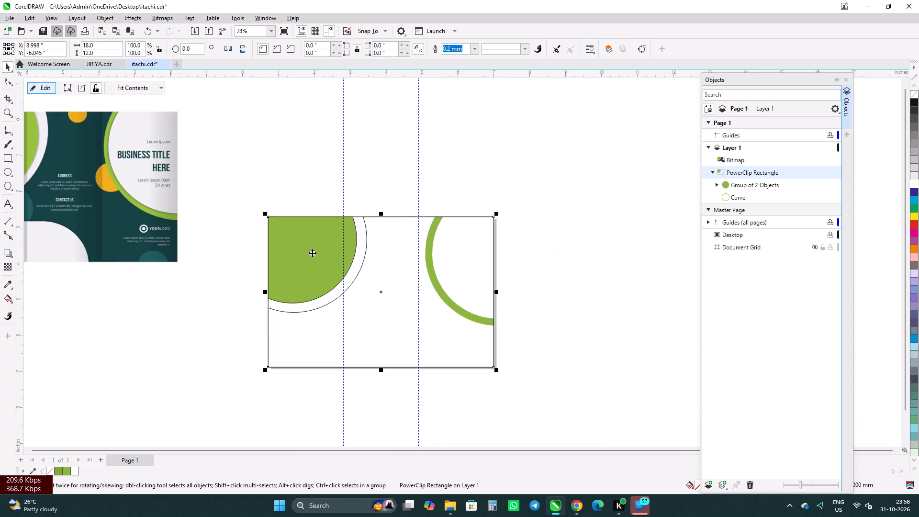
scroll(312, 253, "down", 4)
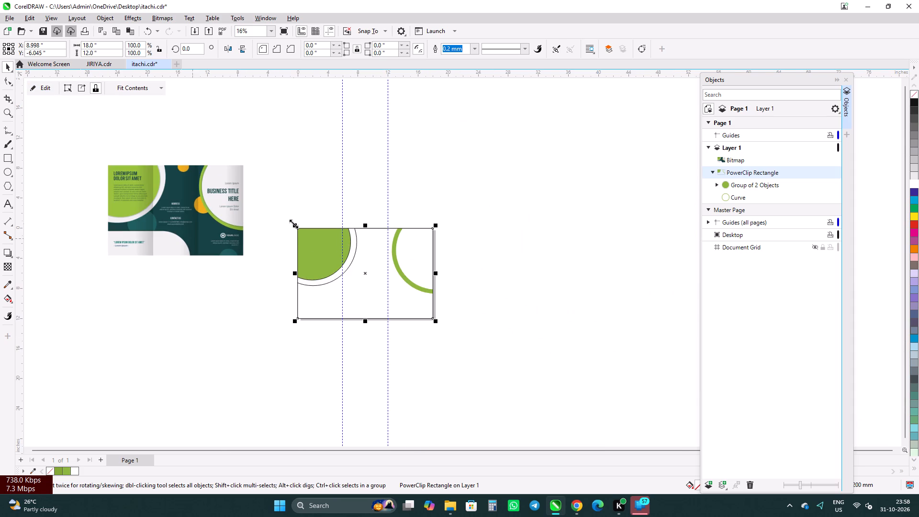
left_click(363, 202)
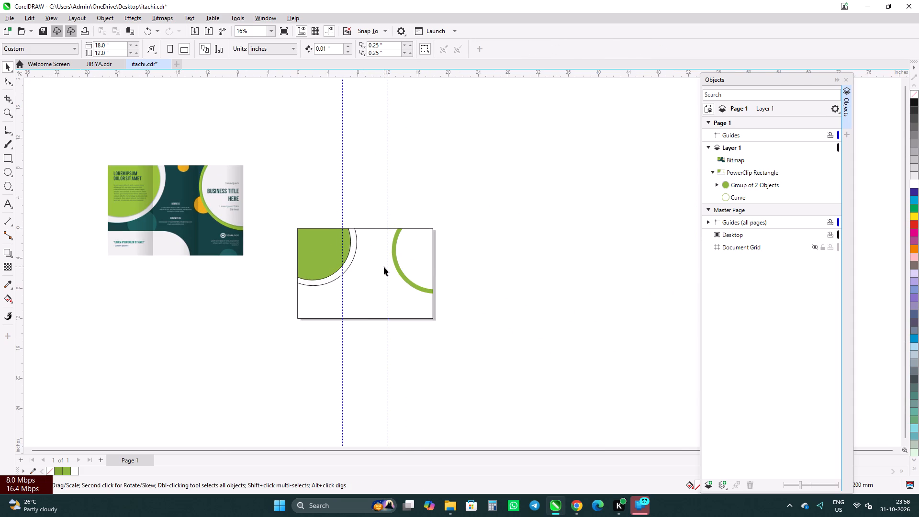
Examine the lower part of the reference brochure's left panel up close.
scroll(106, 257, "up", 4)
scroll(152, 262, "up", 1)
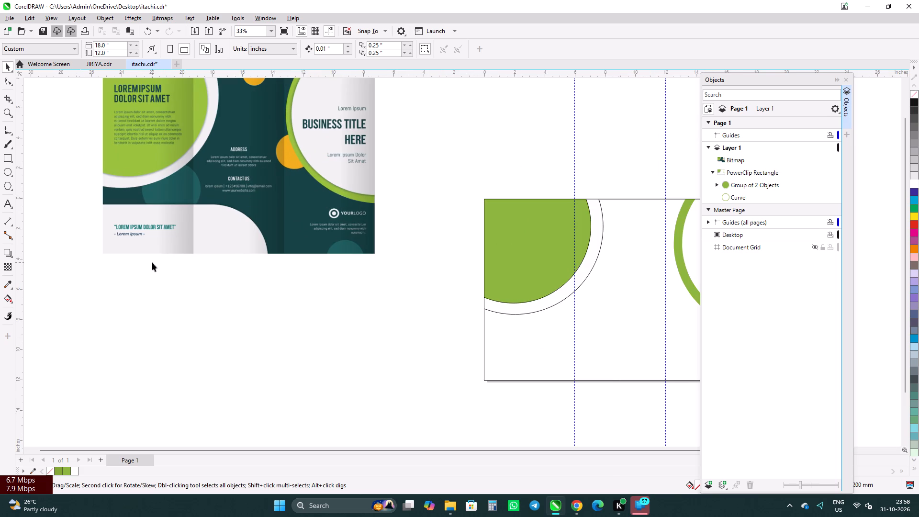
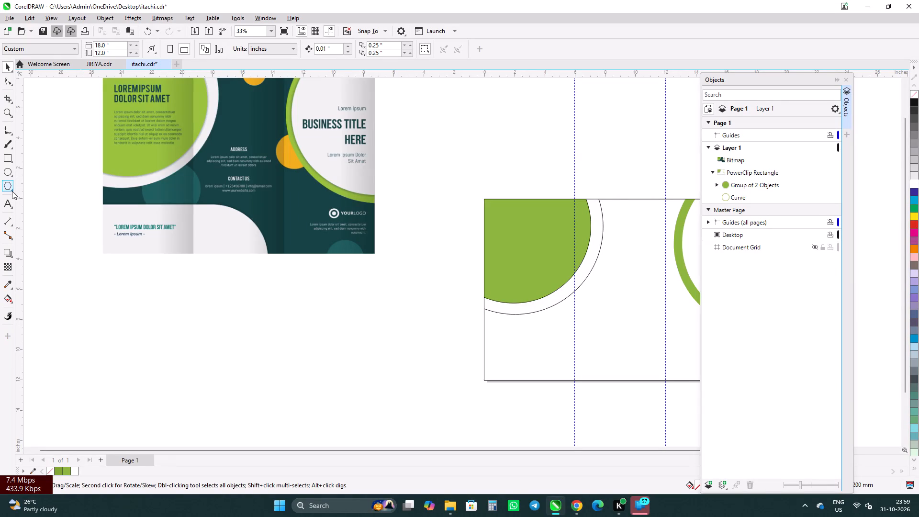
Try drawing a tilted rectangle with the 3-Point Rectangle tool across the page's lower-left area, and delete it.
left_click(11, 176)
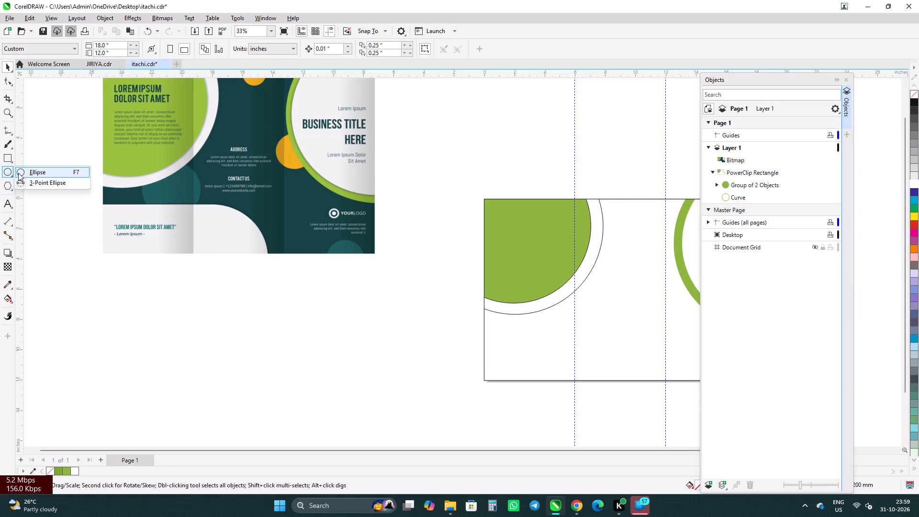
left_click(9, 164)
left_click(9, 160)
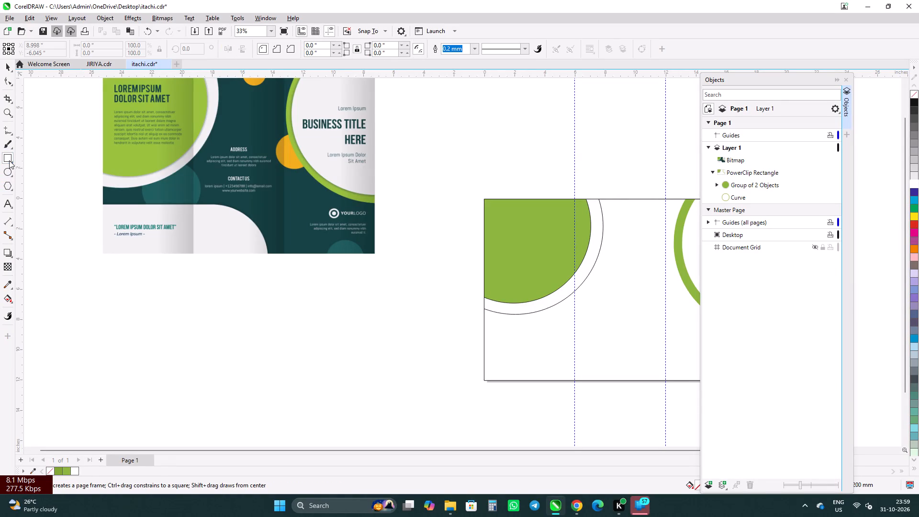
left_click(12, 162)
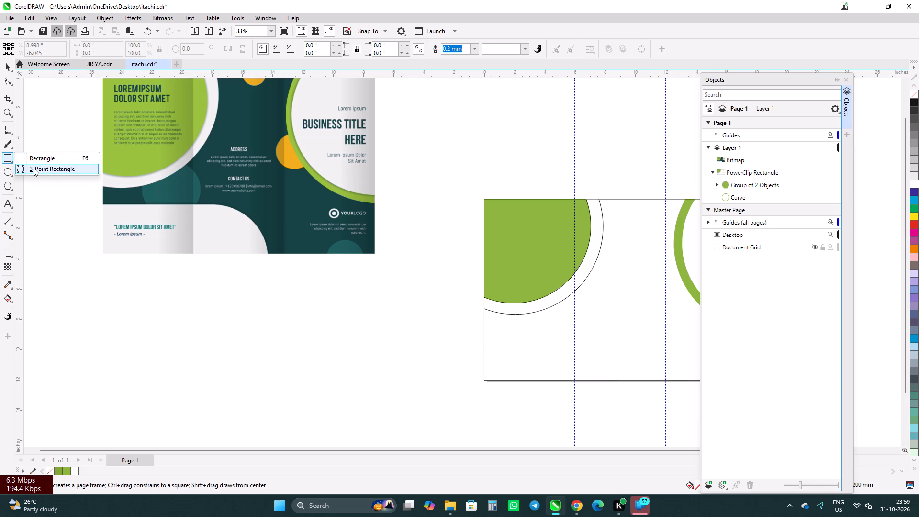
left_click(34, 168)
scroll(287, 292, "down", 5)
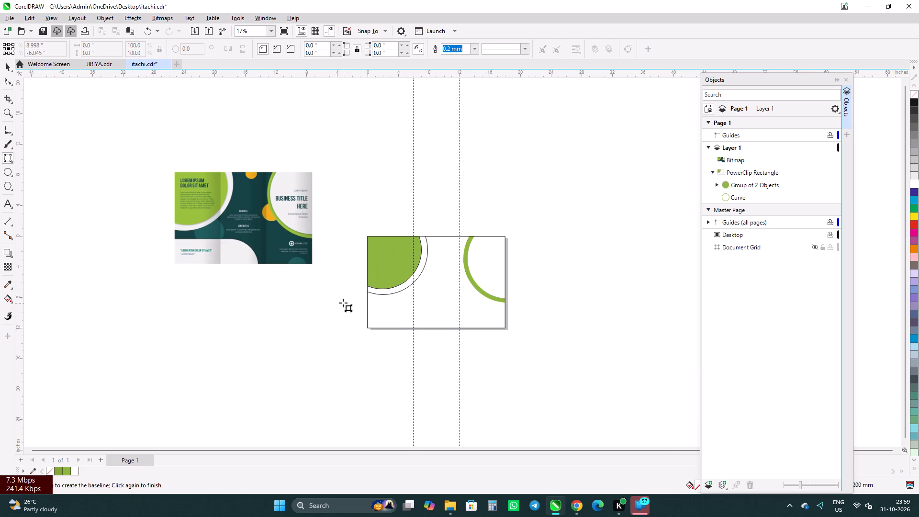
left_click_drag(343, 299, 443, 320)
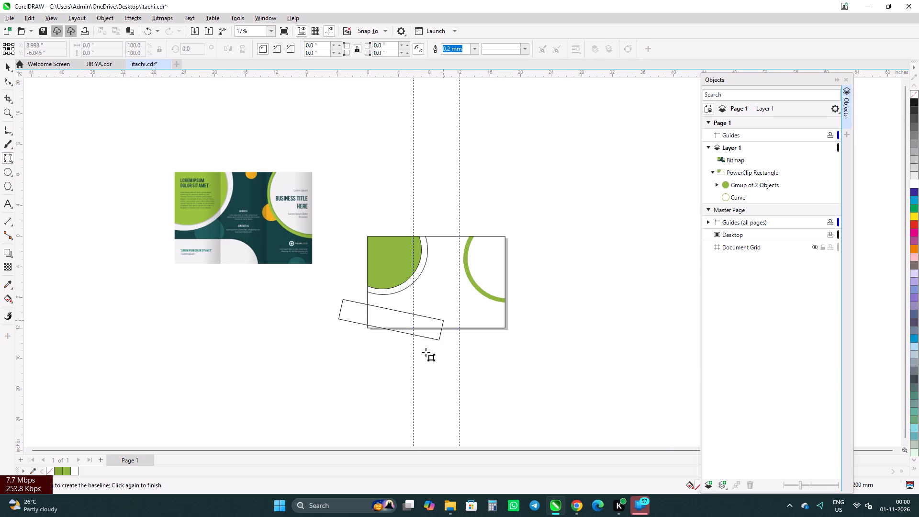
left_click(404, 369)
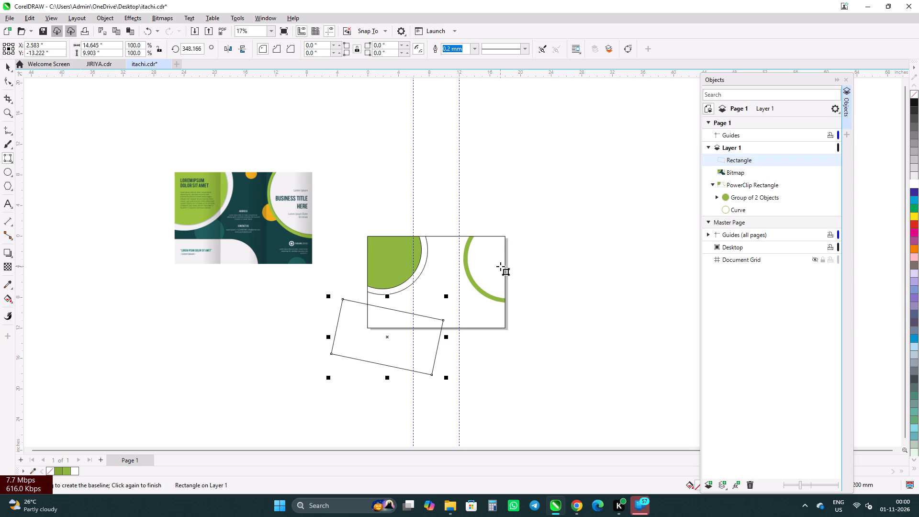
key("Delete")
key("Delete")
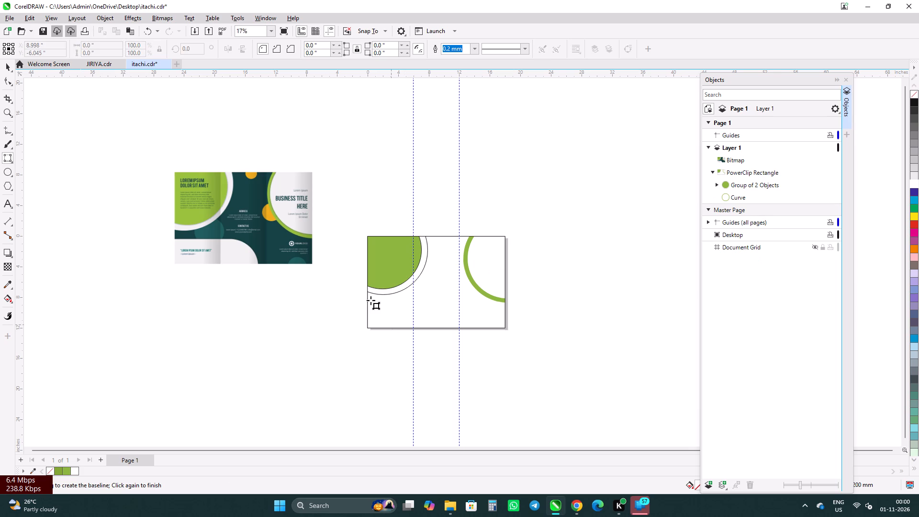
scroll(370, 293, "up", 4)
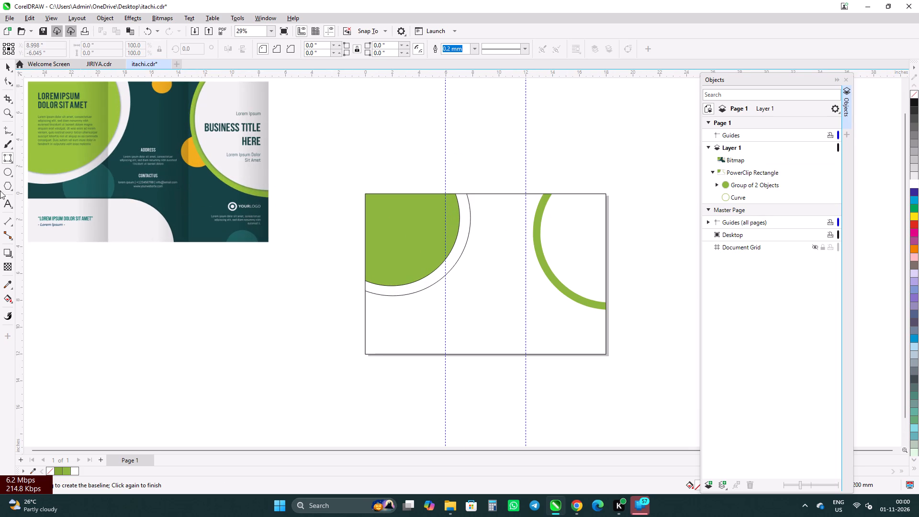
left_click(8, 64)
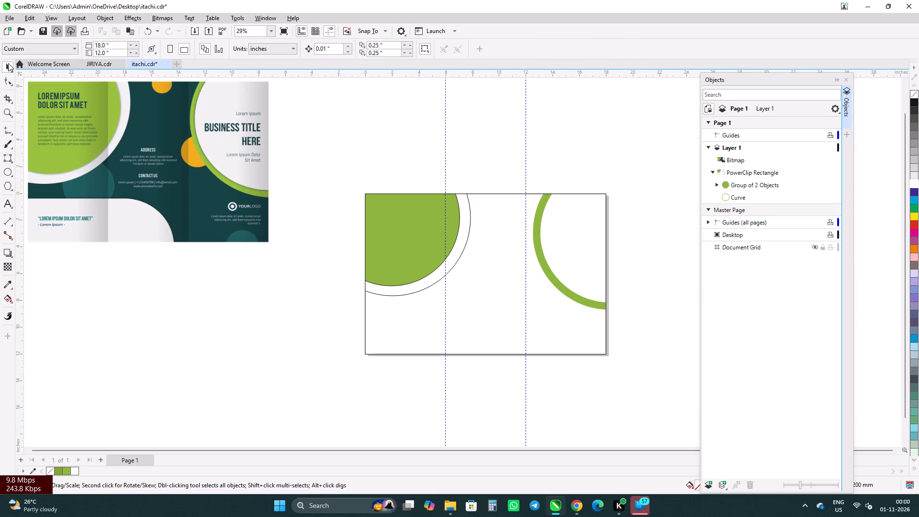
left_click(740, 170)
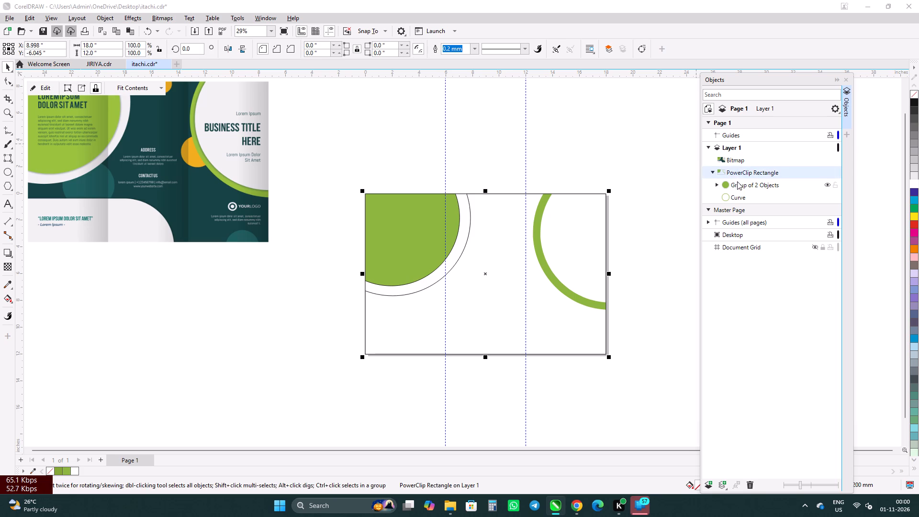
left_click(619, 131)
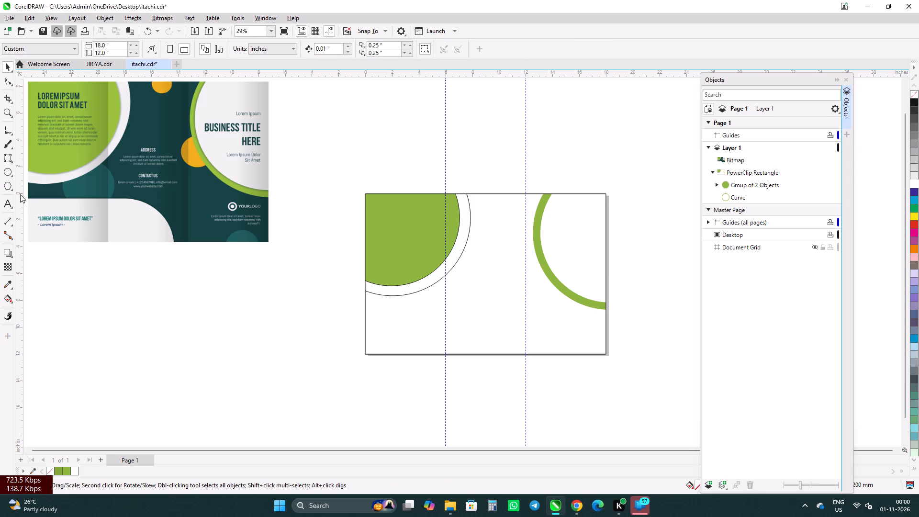
Draw an upright rectangle about 13 × 6.6 in overlapping the page's lower-left edge and extending below the page.
left_click(10, 163)
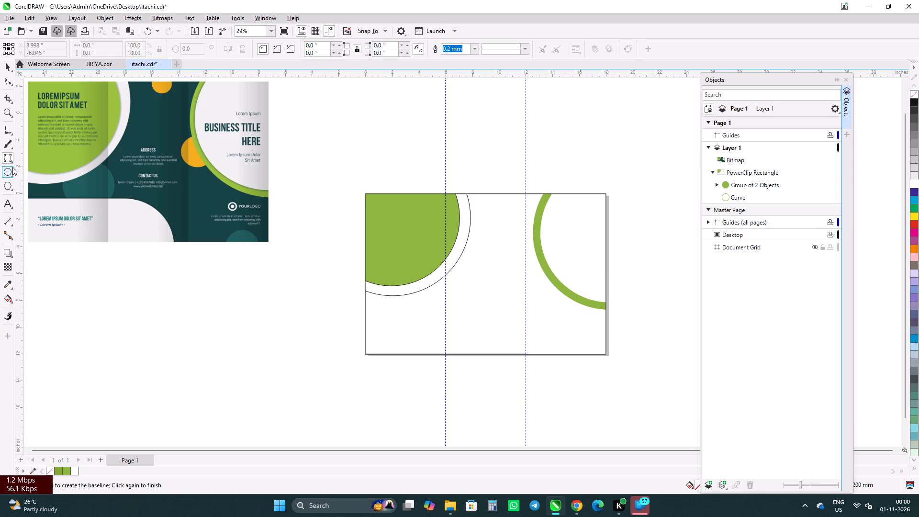
left_click(12, 163)
left_click(36, 160)
scroll(407, 250, "down", 4)
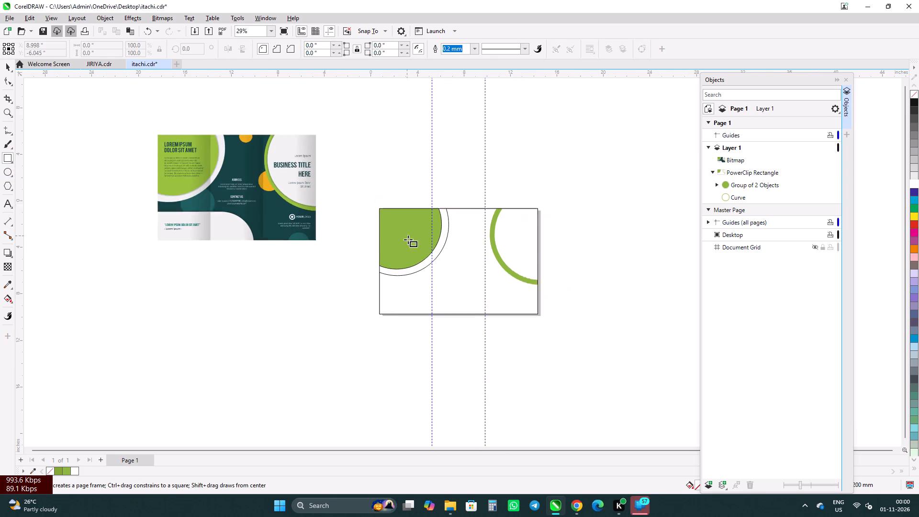
left_click_drag(378, 287, 459, 306)
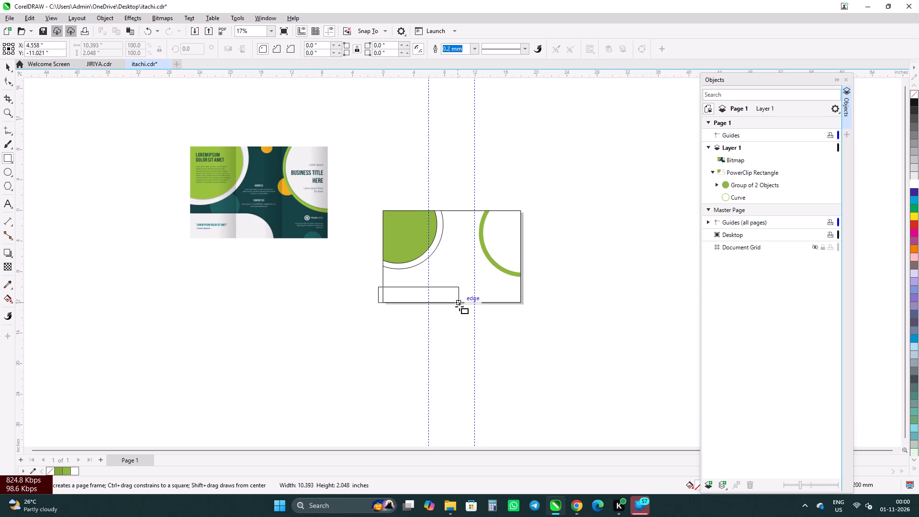
left_click_drag(459, 306, 480, 339)
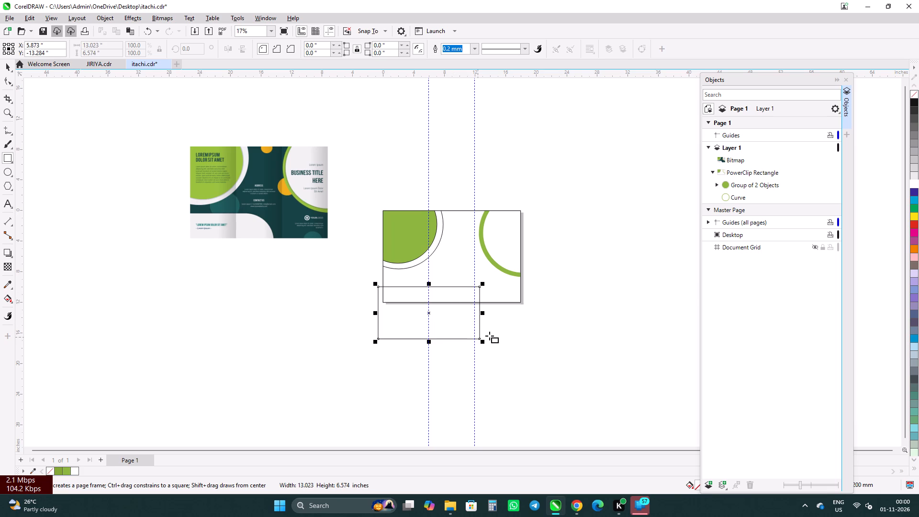
Scale the new rectangle down to about 10.4 × 5.3 in and move it over the page's lower-left corner.
left_click(2, 67)
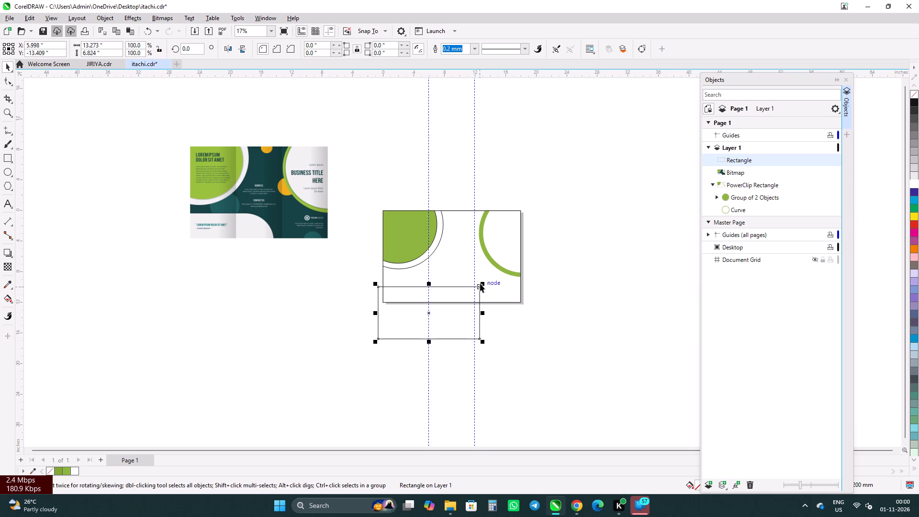
left_click_drag(482, 281, 475, 281, "shift")
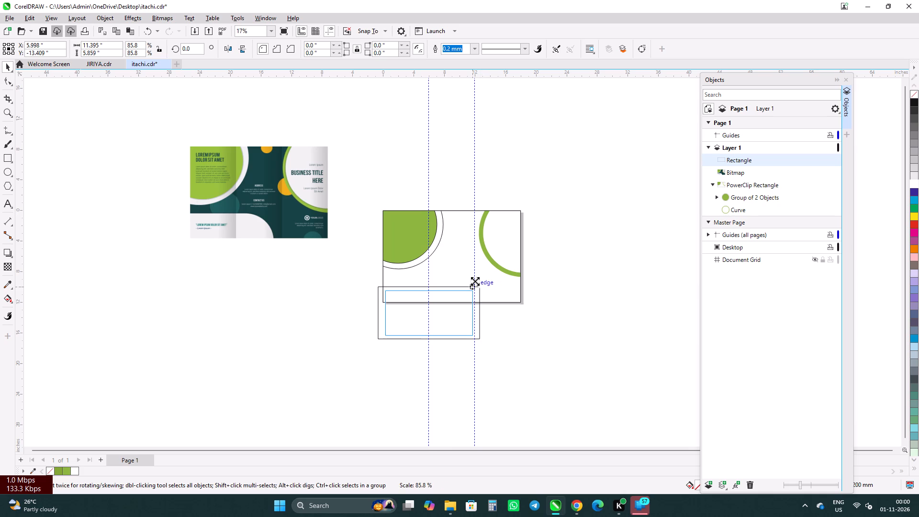
left_click_drag(475, 281, 471, 281, "shift")
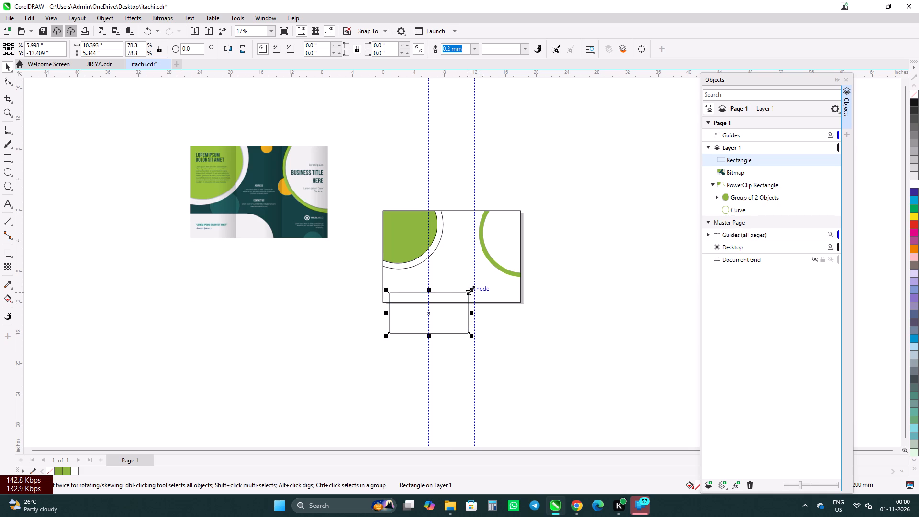
left_click(472, 290, "shift")
left_click_drag(426, 316, 419, 303)
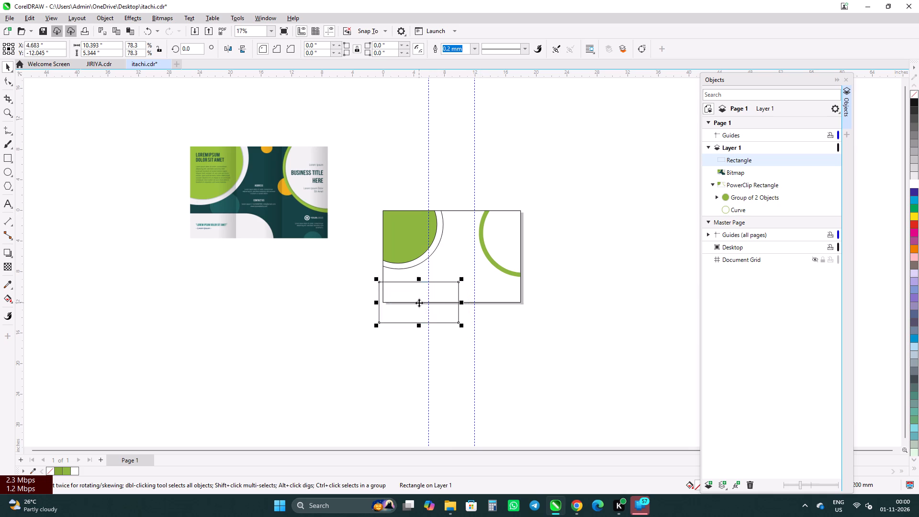
scroll(424, 320, "up", 5)
scroll(425, 316, "down", 3)
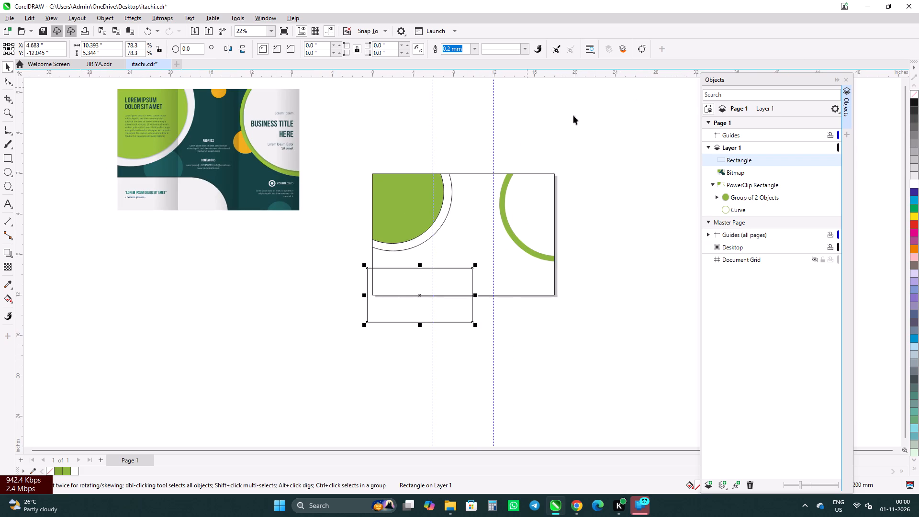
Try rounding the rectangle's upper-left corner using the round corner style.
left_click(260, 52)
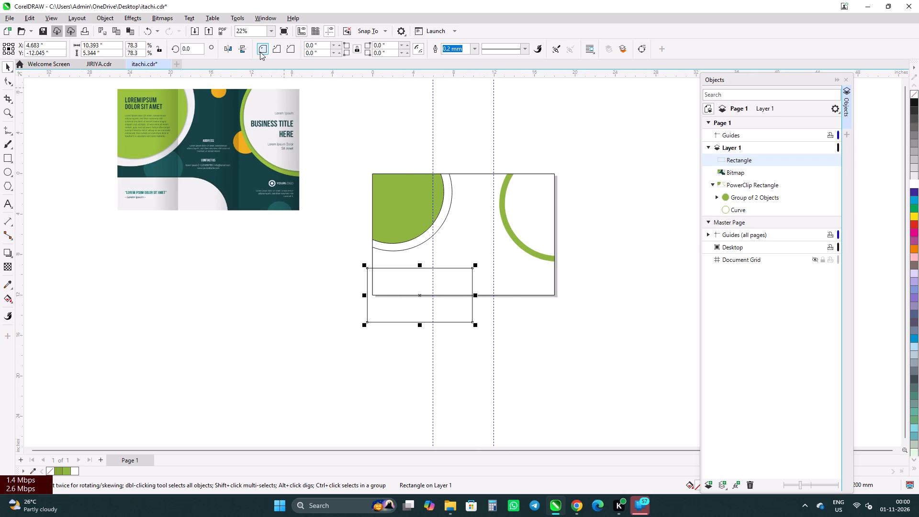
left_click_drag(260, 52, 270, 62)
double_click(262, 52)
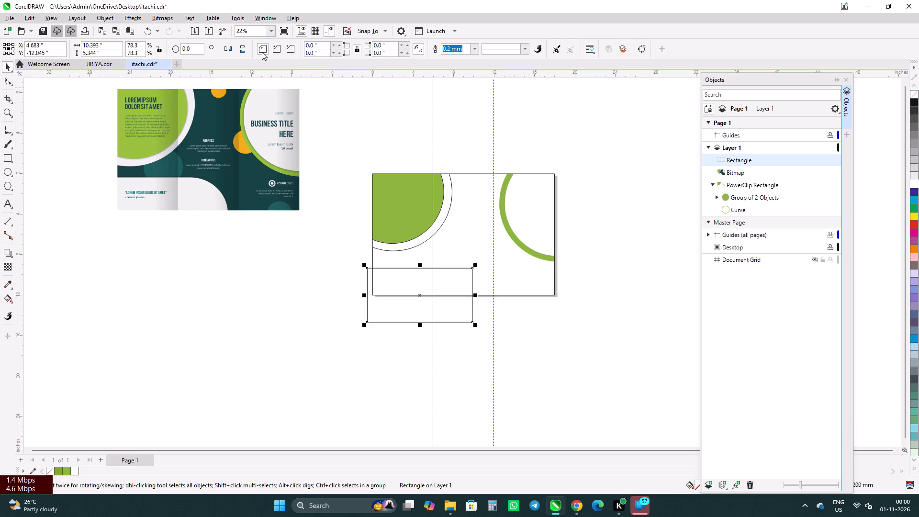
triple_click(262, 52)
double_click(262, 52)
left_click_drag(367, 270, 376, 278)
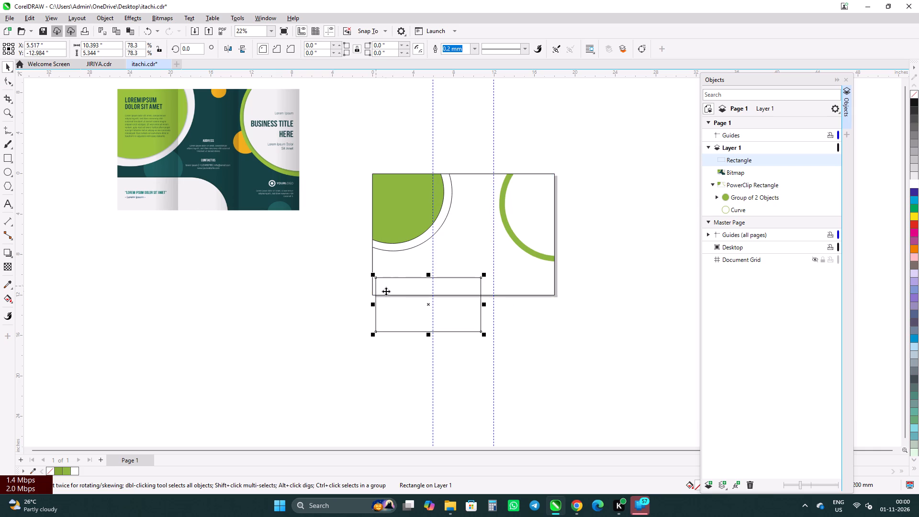
Move the rectangle onto the empty area above the page's left part.
left_click_drag(398, 291, 371, 120)
scroll(387, 115, "up", 2)
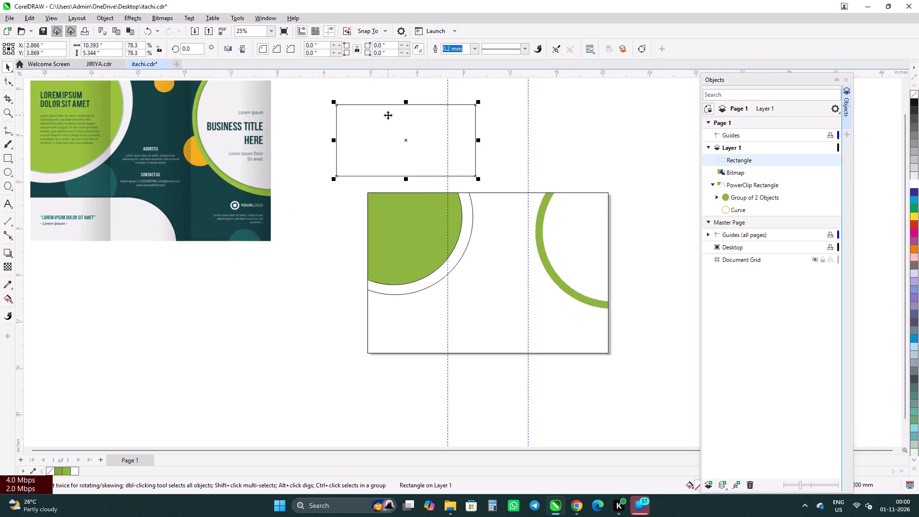
scroll(388, 115, "up", 3)
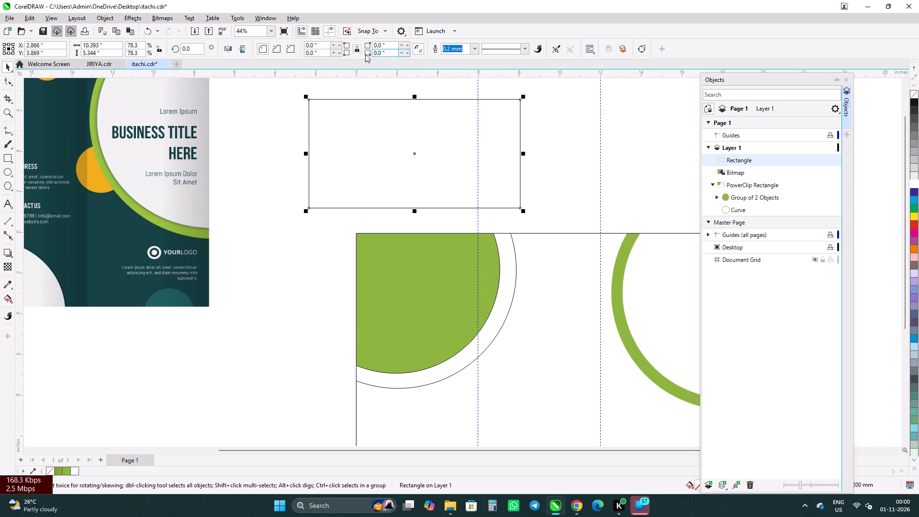
Unlock the rectangle's corners for separate editing and try reshaping its upper-left corner with the round corner style.
left_click(354, 50)
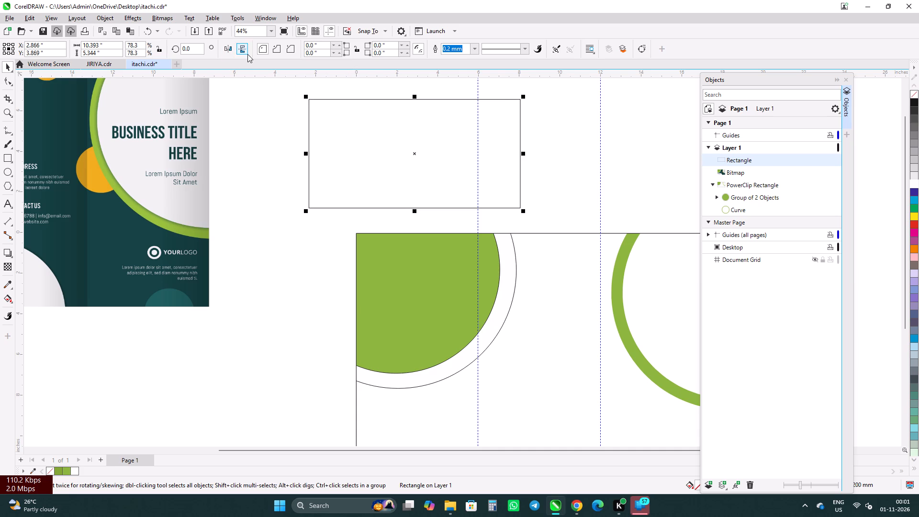
left_click_drag(261, 51, 265, 56)
left_click(262, 50)
left_click_drag(309, 96, 316, 105)
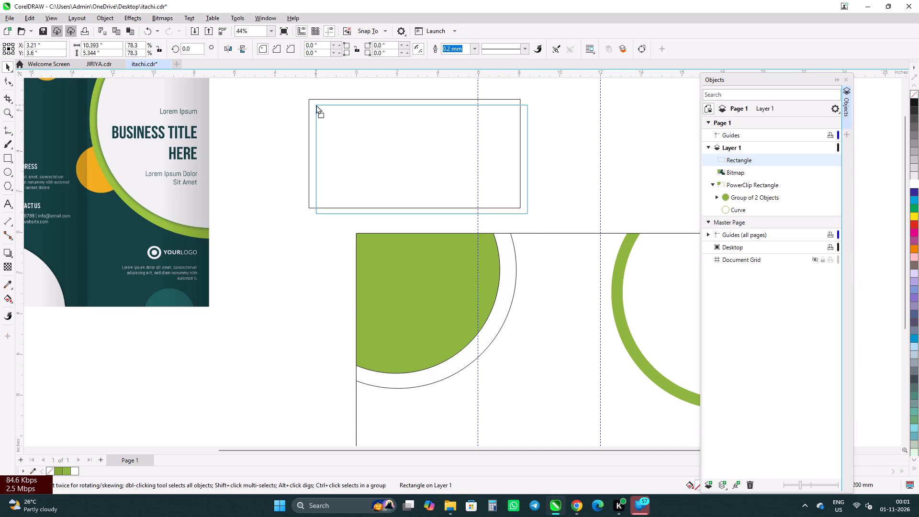
left_click_drag(316, 105, 312, 101)
left_click(310, 101, "ctrl")
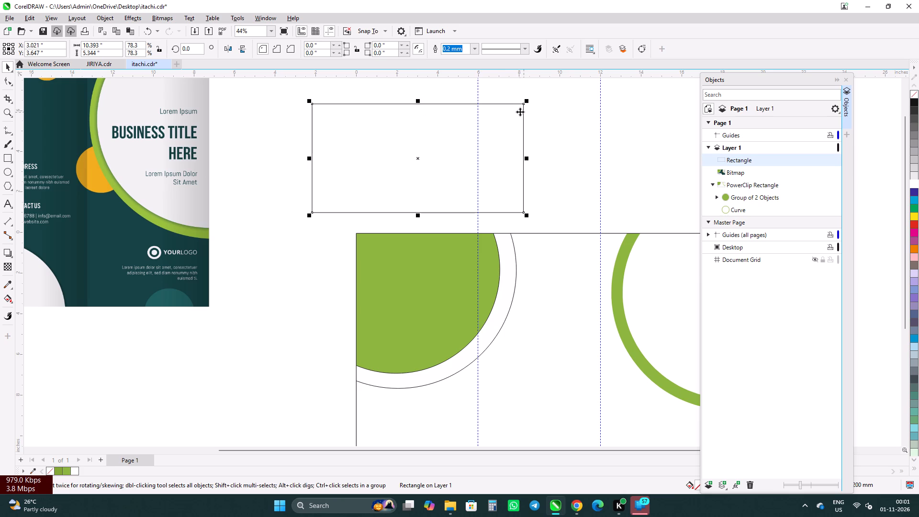
Set the rectangle's upper-left corner radius to 0.5 in.
left_click(361, 50)
left_click(361, 50)
left_click(359, 52)
left_click_drag(324, 45, 260, 53)
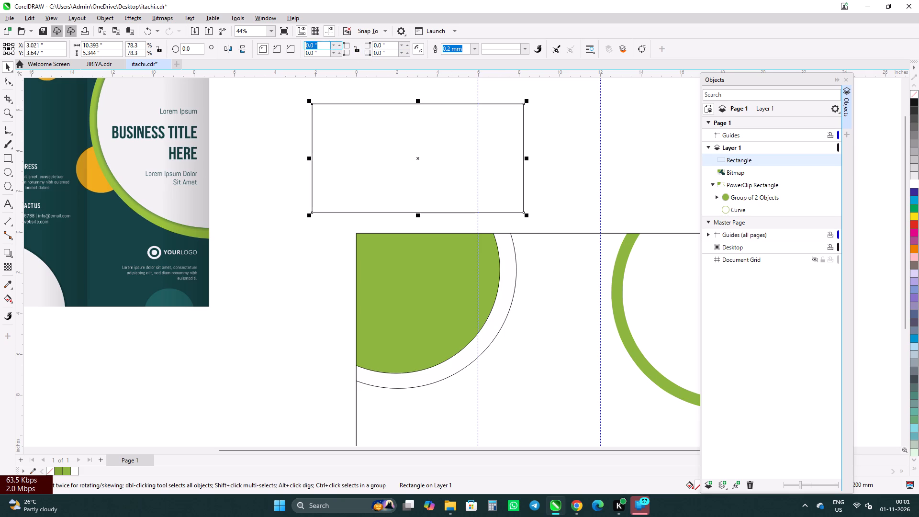
left_click_drag(260, 53, 243, 57)
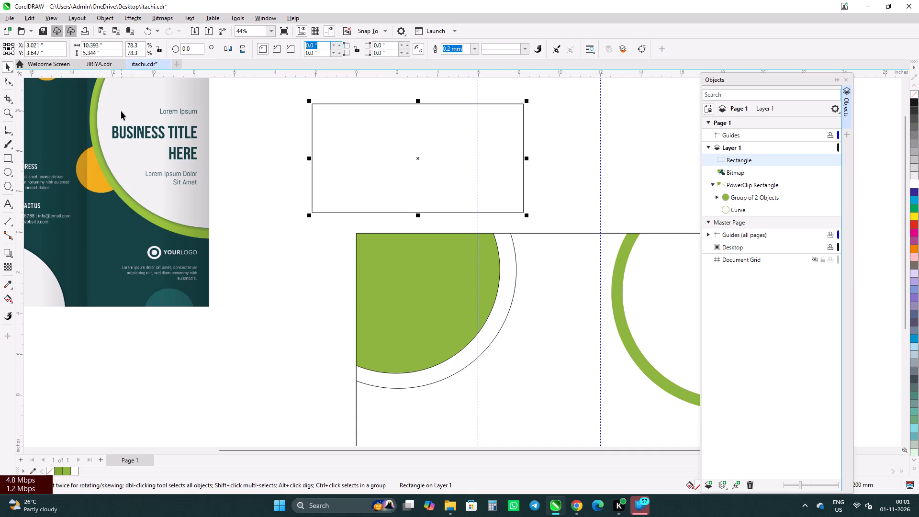
type("0.5")
key("Return")
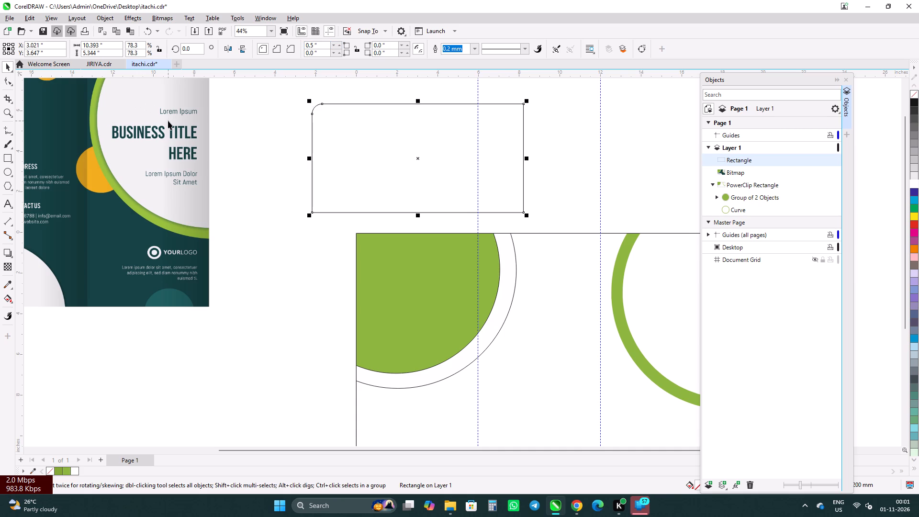
Set the rectangle's lower-left, upper-right and lower-right corner radii to 0.5 in.
left_click(320, 44)
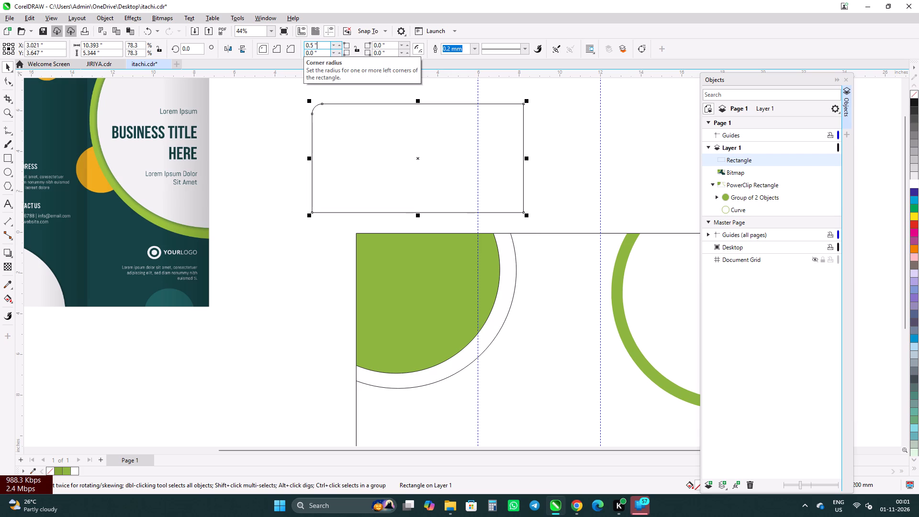
key("Tab")
type("0.")
key("5")
key("Tab")
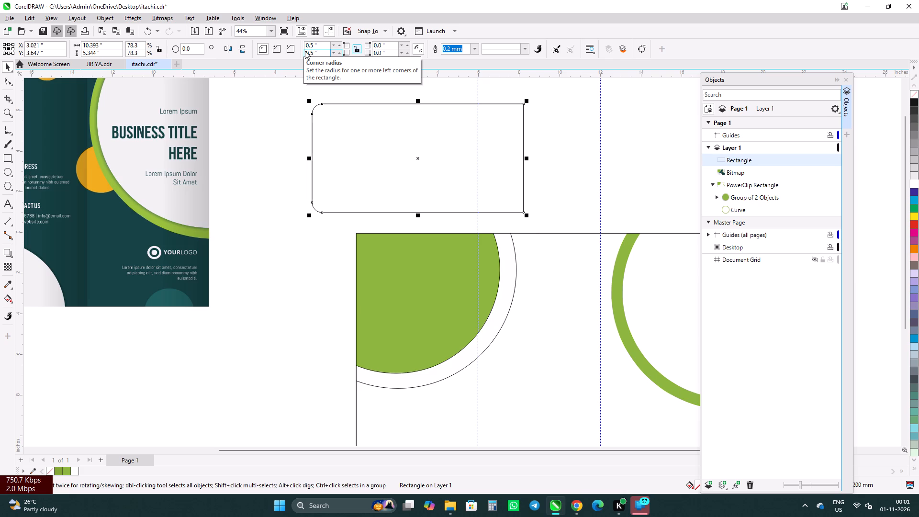
key("Tab")
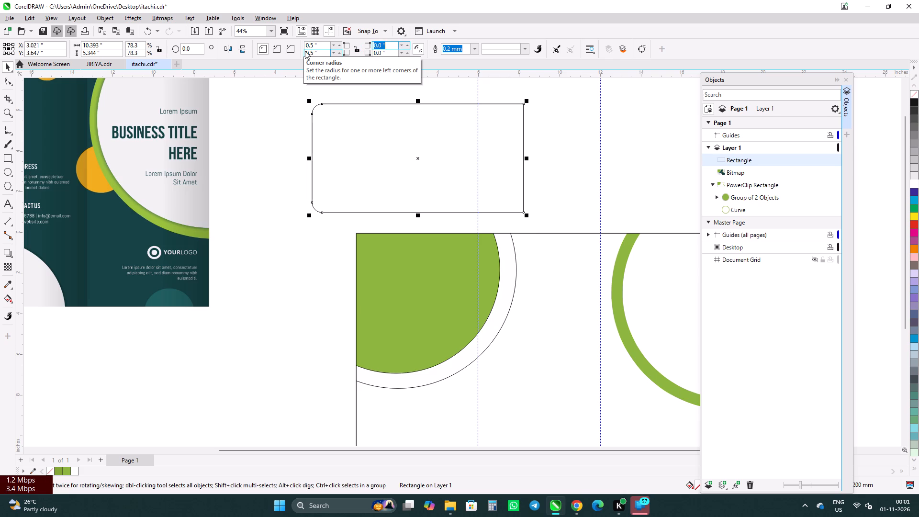
key("0")
key("period")
key("5")
key("Tab")
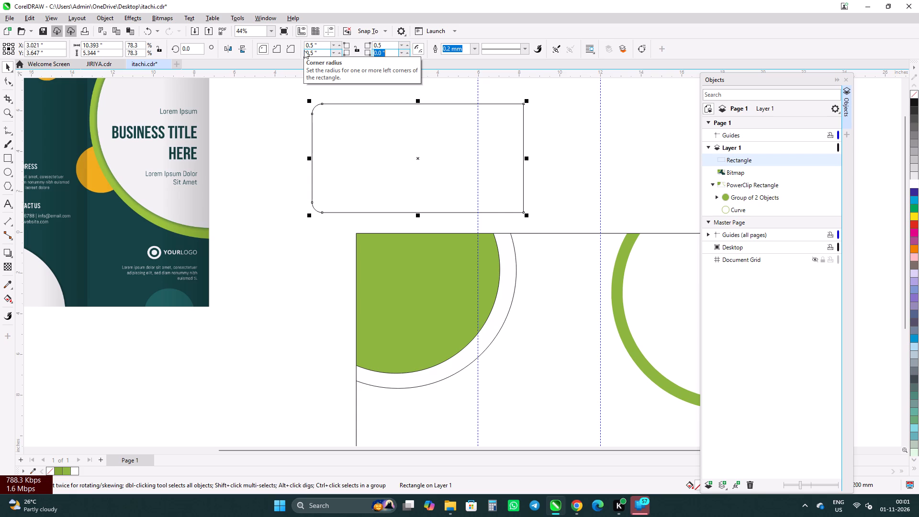
type("0.5")
key("Return")
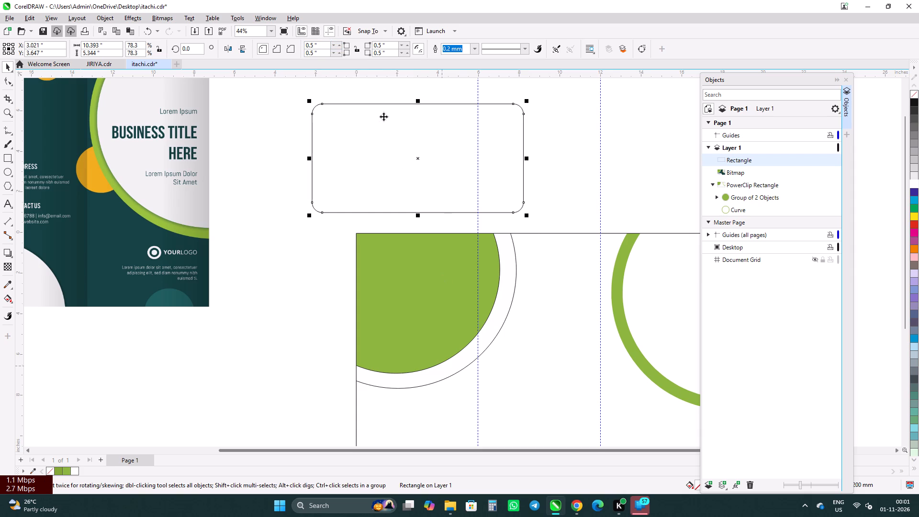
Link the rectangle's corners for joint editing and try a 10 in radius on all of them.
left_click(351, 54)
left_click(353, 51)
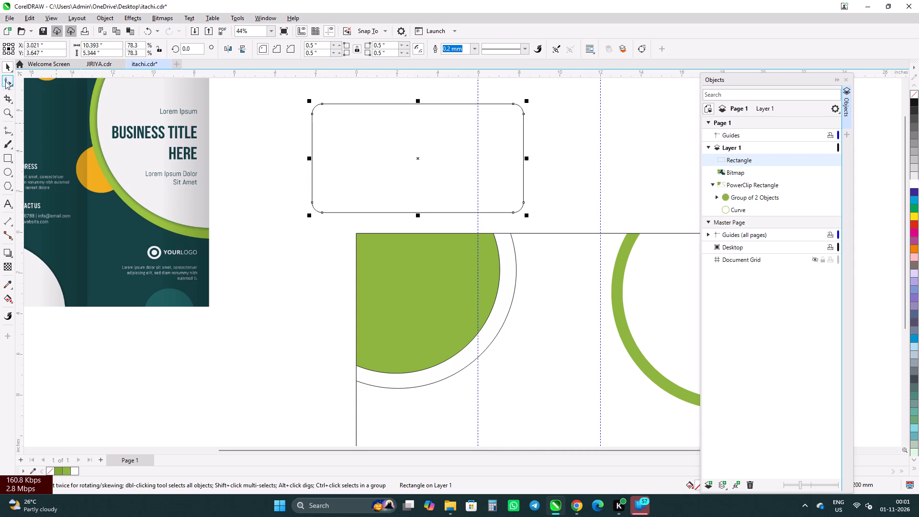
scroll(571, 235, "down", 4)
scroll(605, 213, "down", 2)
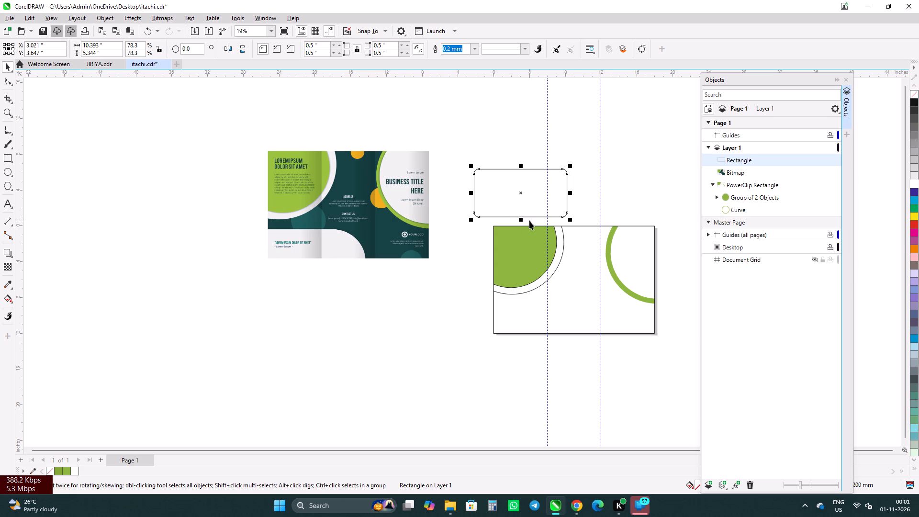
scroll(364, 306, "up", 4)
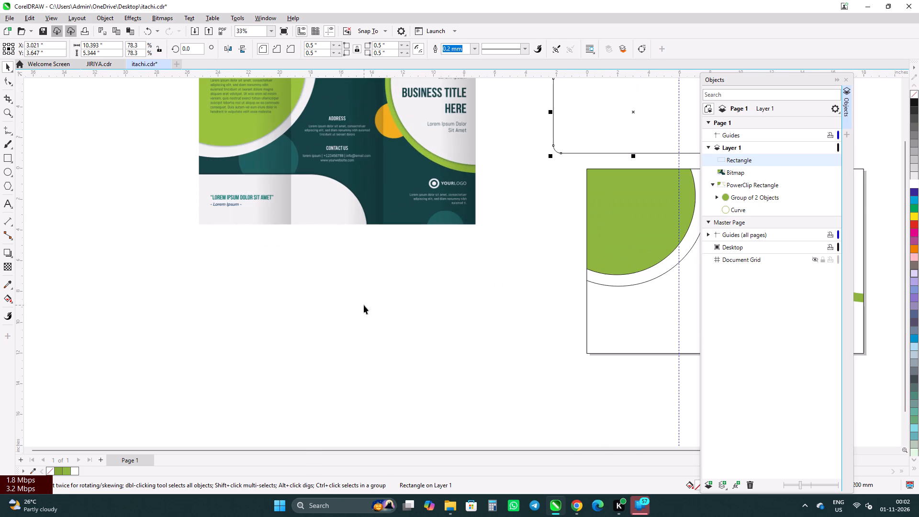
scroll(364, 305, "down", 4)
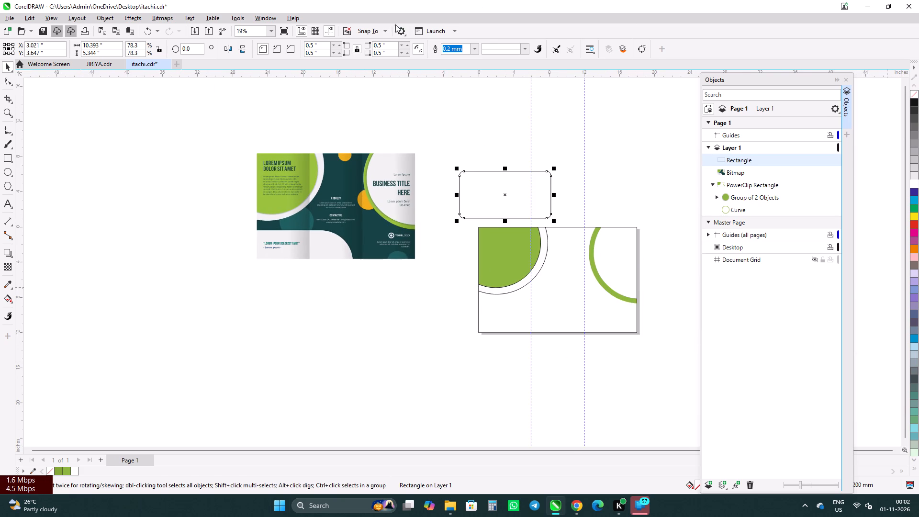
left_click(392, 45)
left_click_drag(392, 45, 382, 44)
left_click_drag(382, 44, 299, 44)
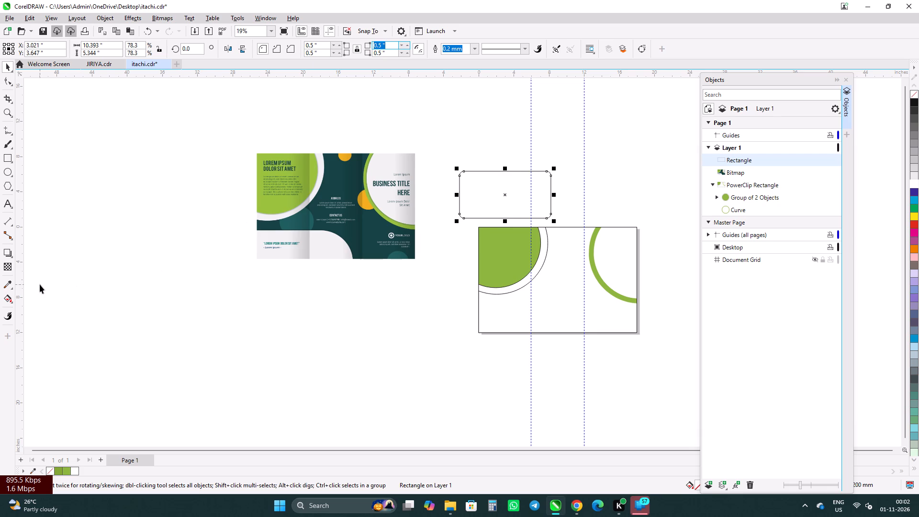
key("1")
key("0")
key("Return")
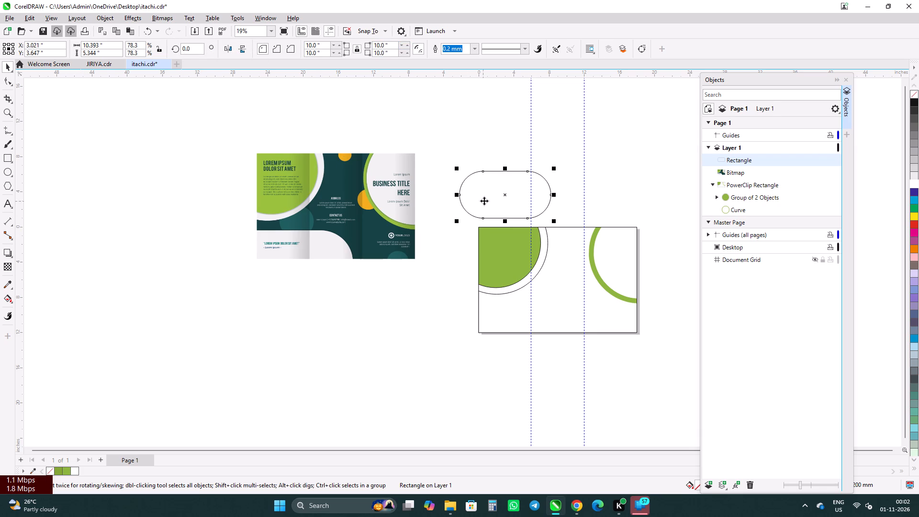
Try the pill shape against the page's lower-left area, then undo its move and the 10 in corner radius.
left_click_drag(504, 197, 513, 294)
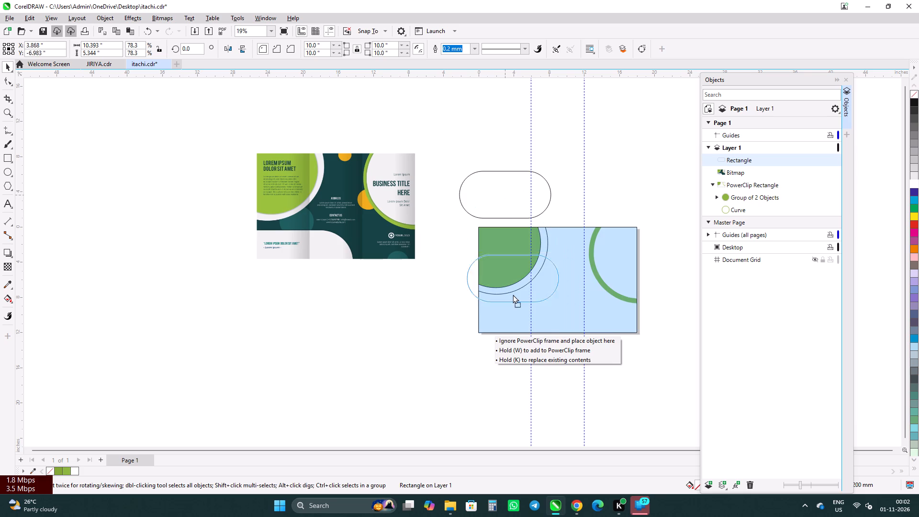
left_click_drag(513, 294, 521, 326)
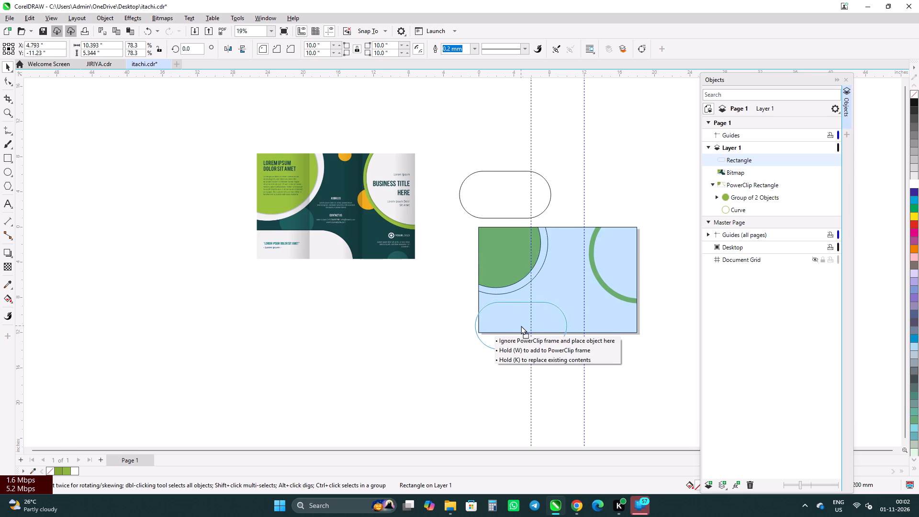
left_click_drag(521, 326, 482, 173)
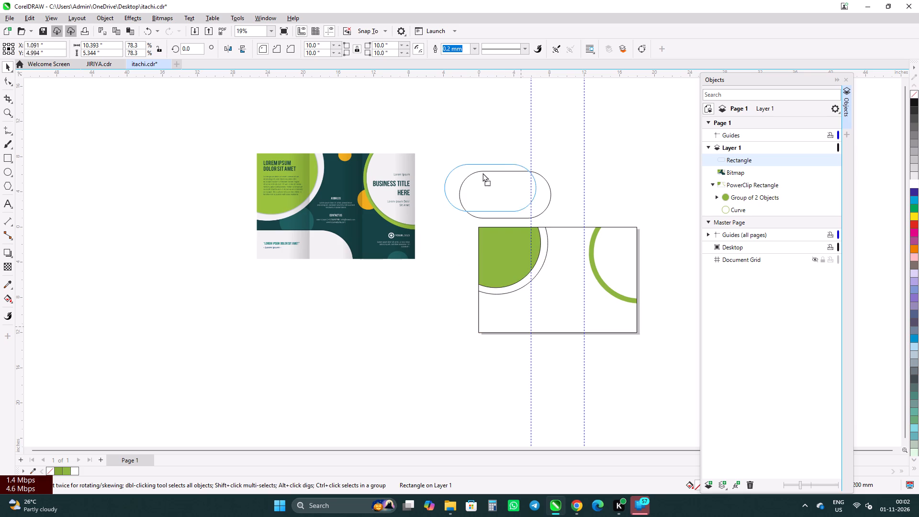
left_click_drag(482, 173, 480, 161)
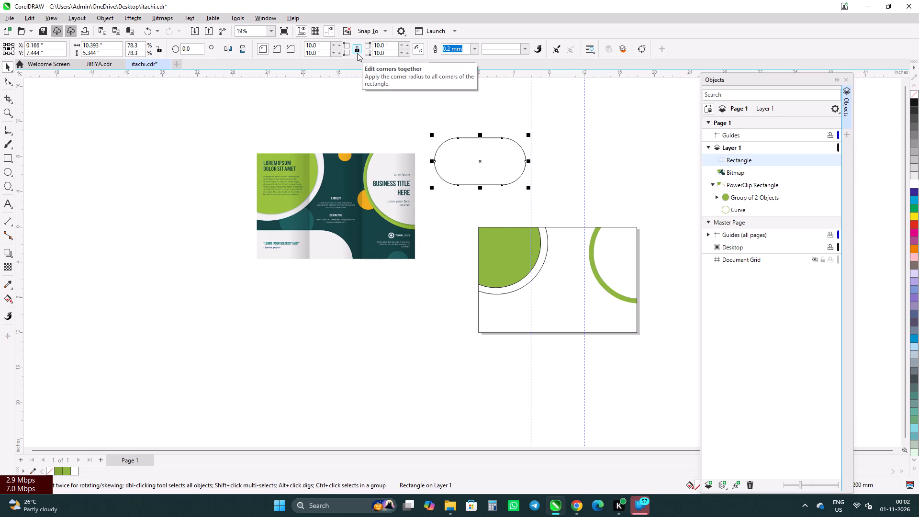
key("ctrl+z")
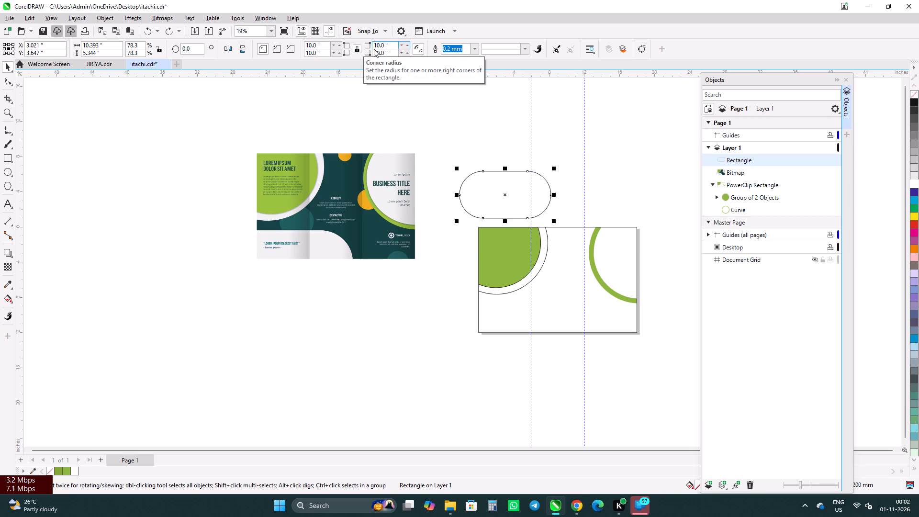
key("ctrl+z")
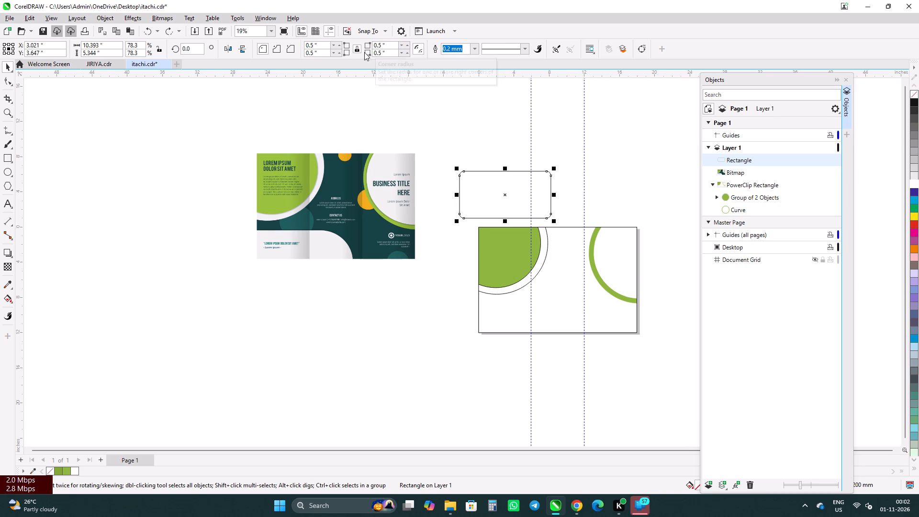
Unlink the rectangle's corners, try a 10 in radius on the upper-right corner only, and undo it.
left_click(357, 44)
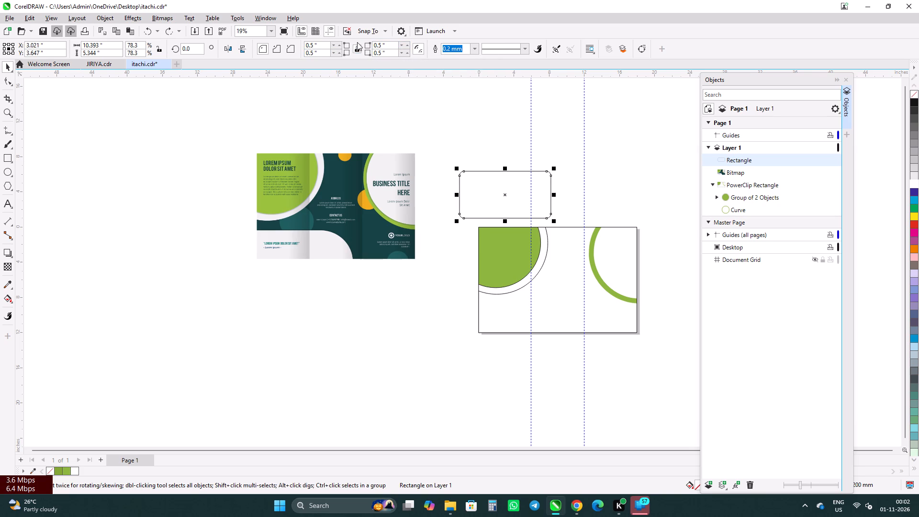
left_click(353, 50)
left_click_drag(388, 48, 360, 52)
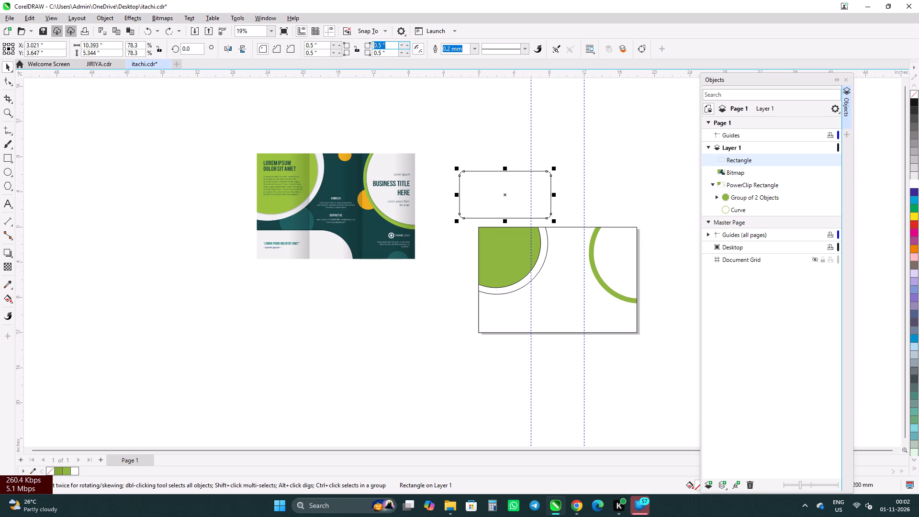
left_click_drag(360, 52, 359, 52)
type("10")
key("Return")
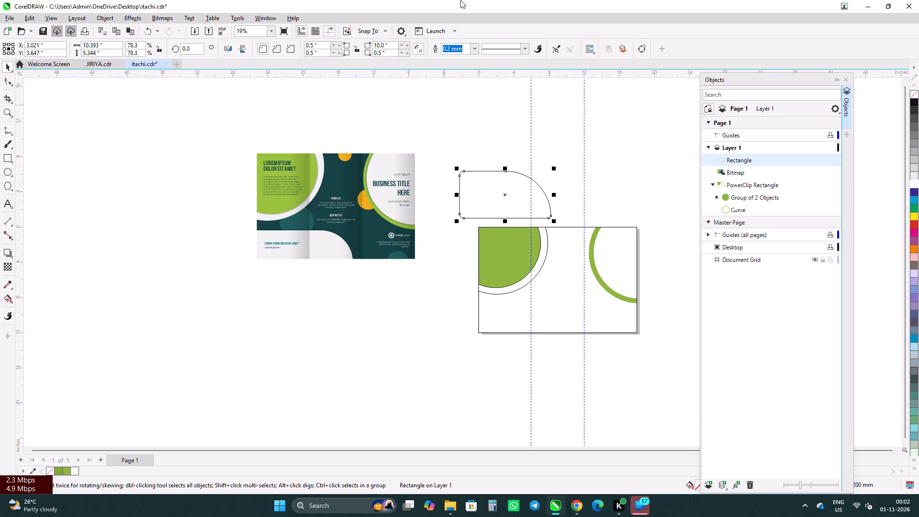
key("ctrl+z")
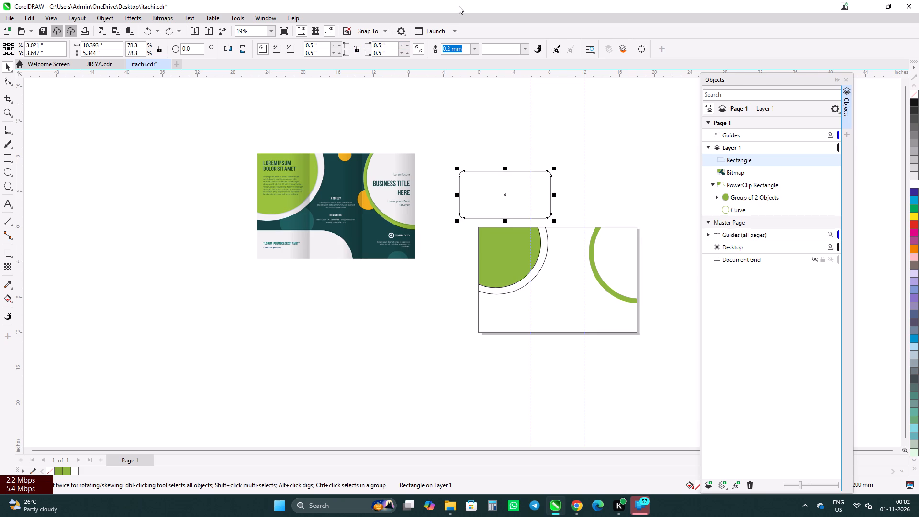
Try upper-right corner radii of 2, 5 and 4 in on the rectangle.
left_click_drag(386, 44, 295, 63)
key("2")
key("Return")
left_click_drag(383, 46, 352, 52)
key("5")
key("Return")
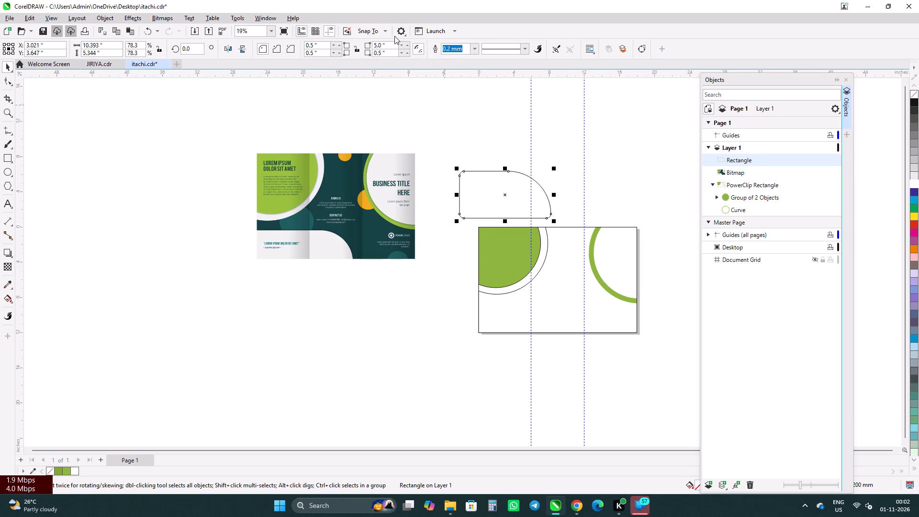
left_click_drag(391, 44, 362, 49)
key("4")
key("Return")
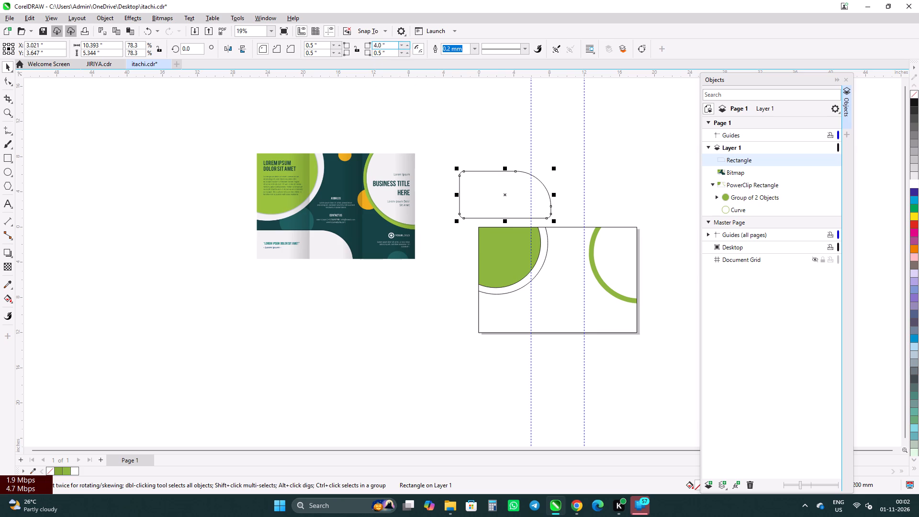
Set the rectangle's upper-right corner radius to 3 in.
left_click_drag(384, 45, 276, 53)
key("3")
key("Return")
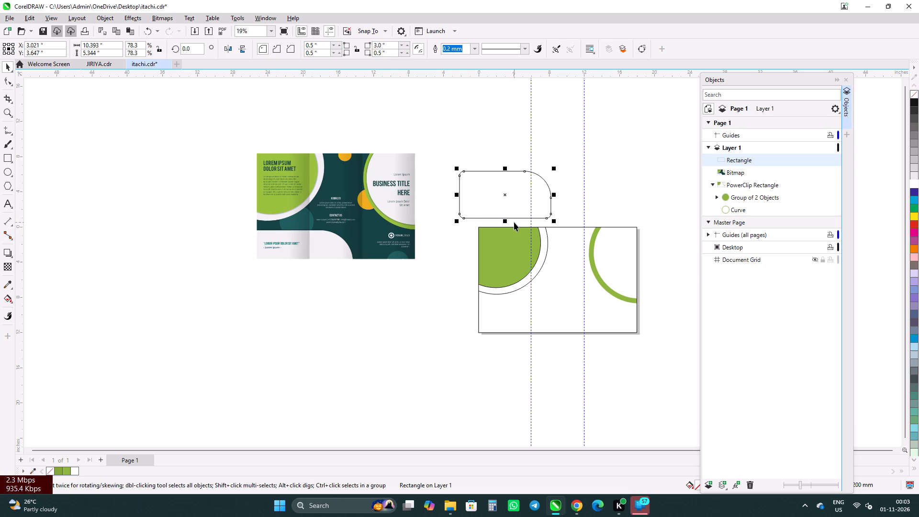
Move the rounded rectangle over the page's lower-left corner, centred at about X 4.7 in, Y -11.7 in, without adding it to the PowerClip.
left_click_drag(504, 197, 513, 295)
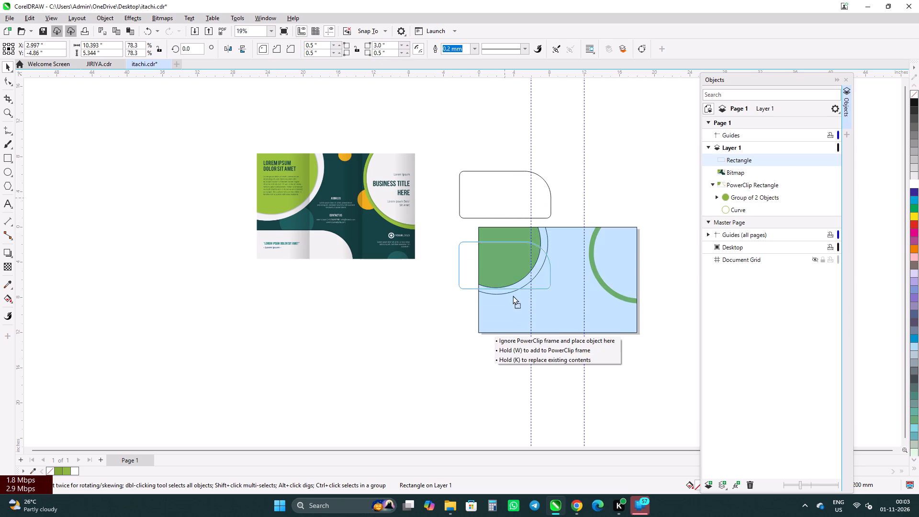
left_click_drag(513, 295, 520, 330)
scroll(385, 311, "up", 2)
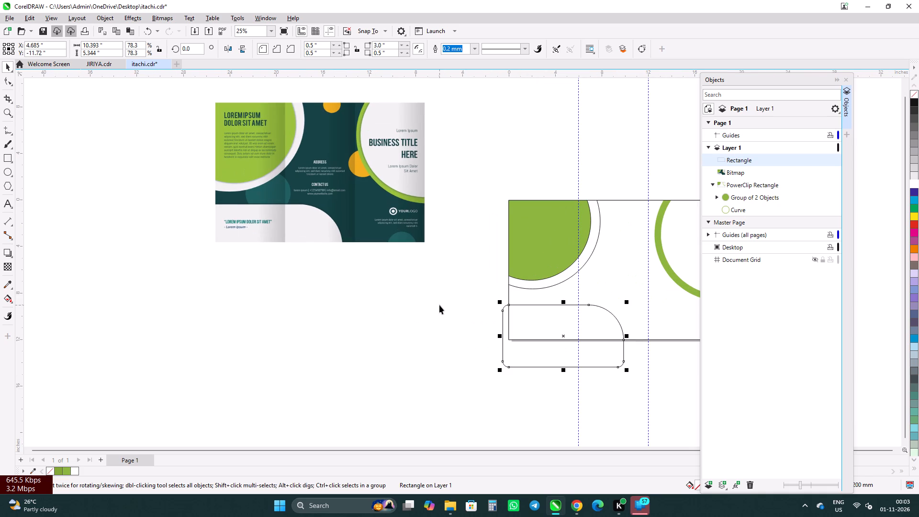
Widen the rounded rectangle to about 11.7 in by extending its right edge, keeping its left edge in place.
scroll(439, 305, "up", 2)
scroll(388, 305, "down", 2)
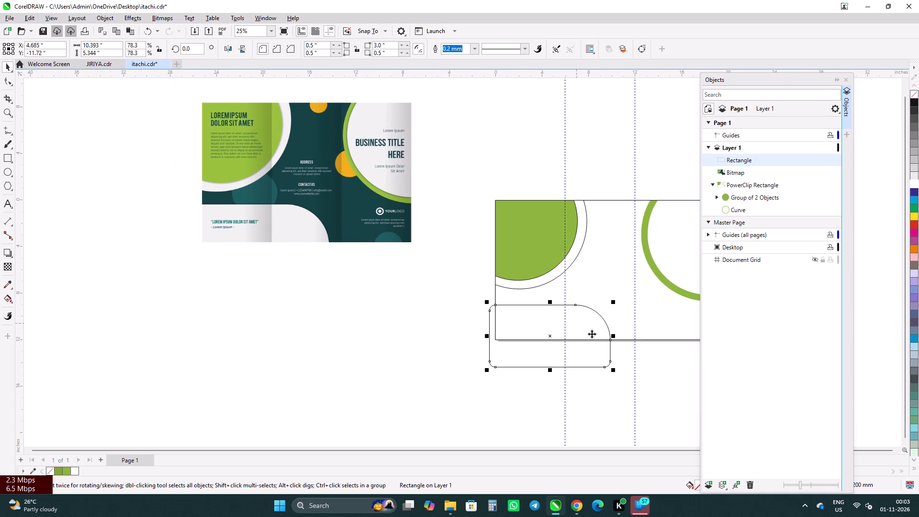
left_click_drag(614, 338, 620, 336)
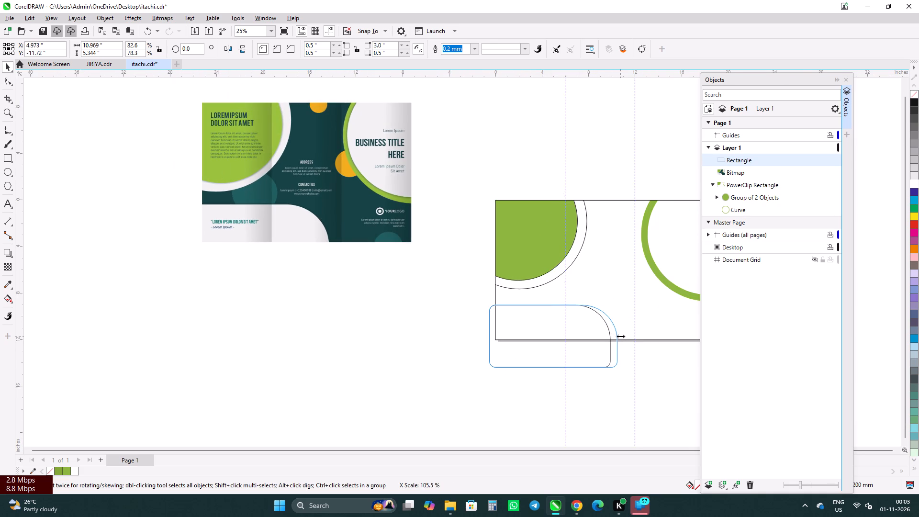
left_click_drag(620, 336, 624, 336)
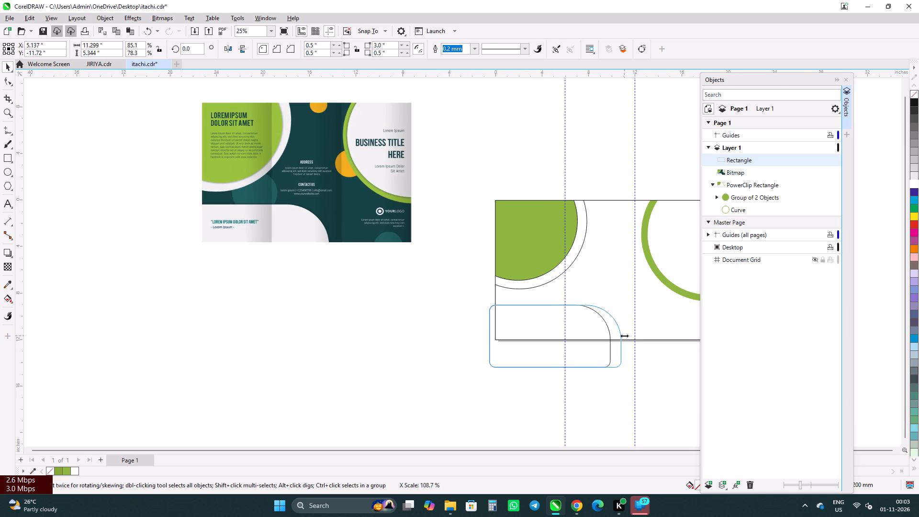
left_click_drag(624, 336, 626, 336)
scroll(511, 332, "up", 2)
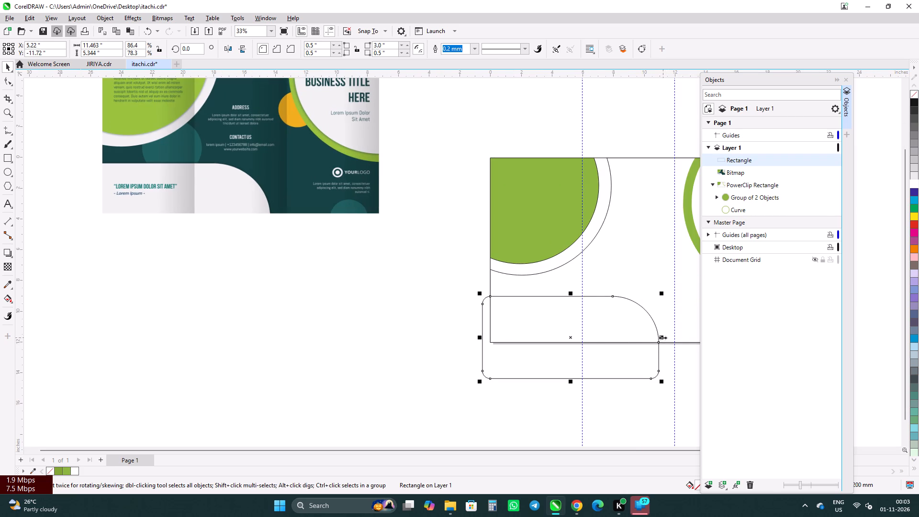
left_click(662, 337)
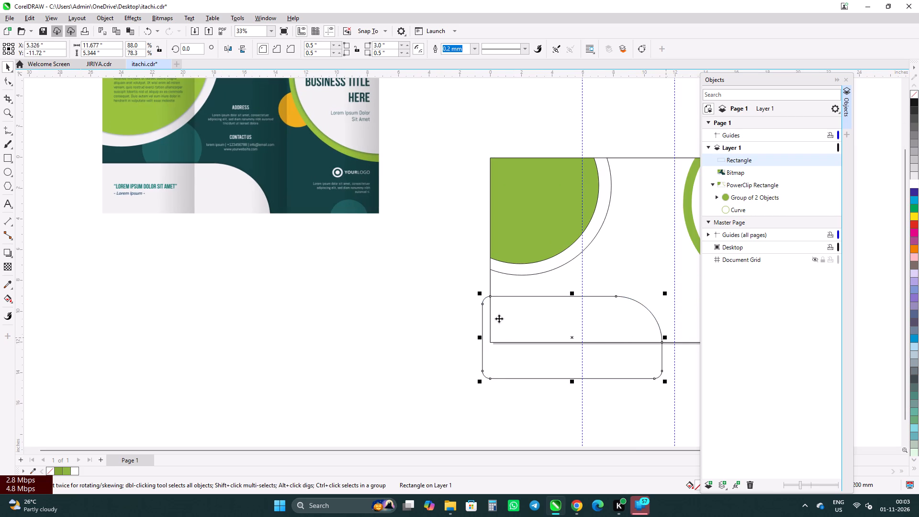
left_click(350, 294)
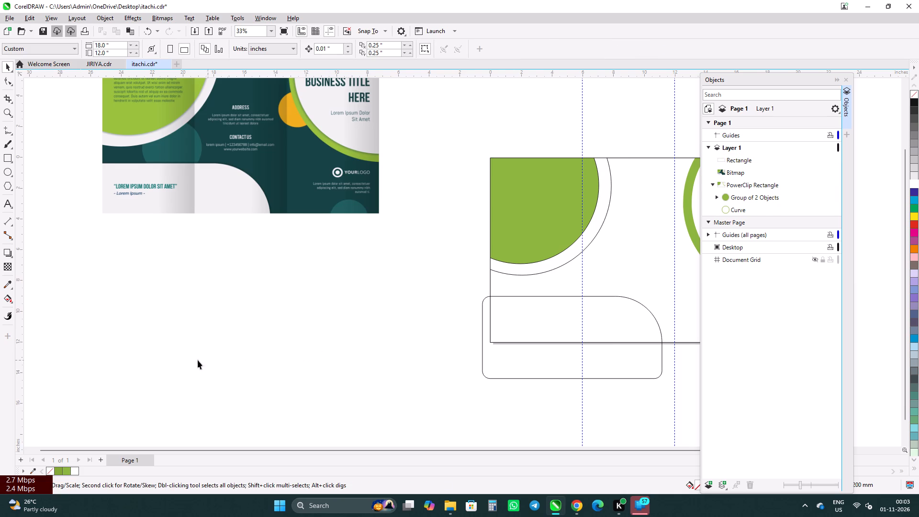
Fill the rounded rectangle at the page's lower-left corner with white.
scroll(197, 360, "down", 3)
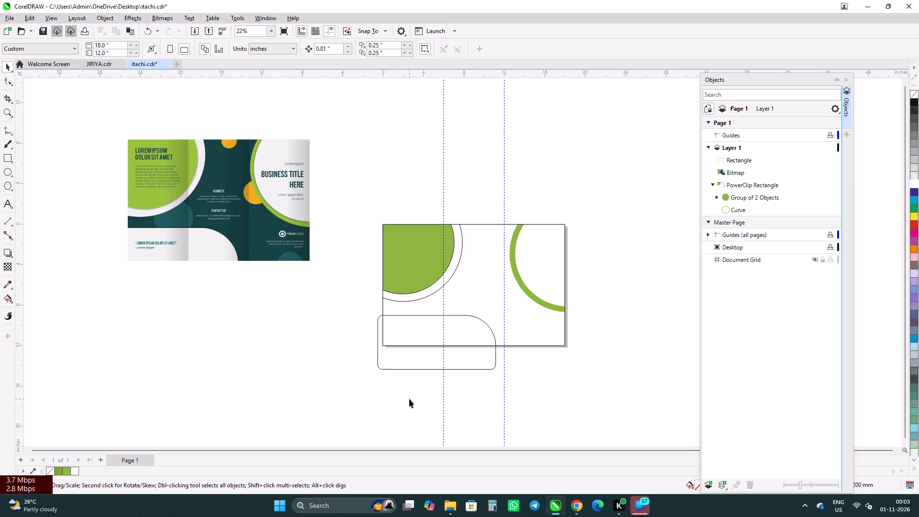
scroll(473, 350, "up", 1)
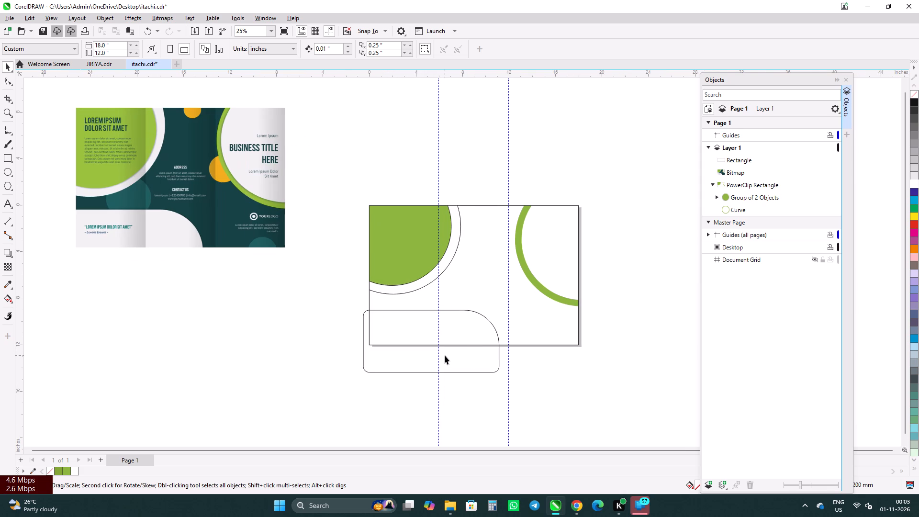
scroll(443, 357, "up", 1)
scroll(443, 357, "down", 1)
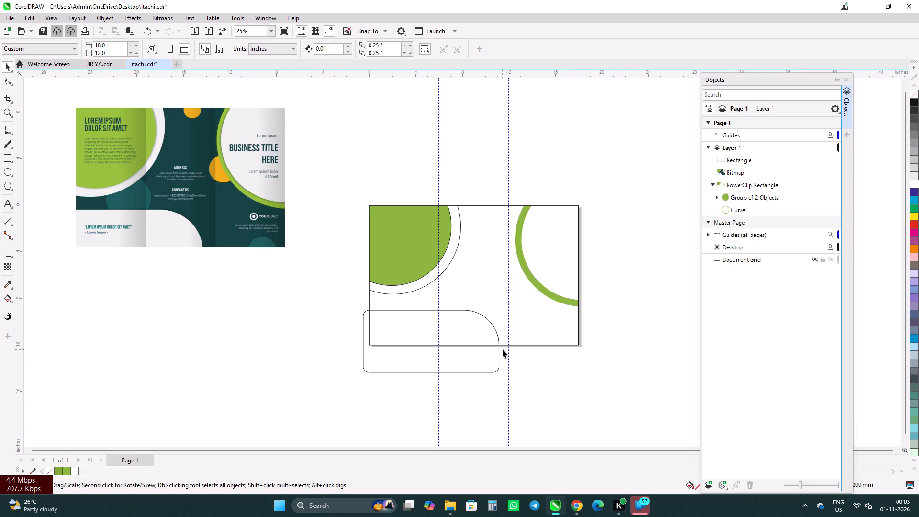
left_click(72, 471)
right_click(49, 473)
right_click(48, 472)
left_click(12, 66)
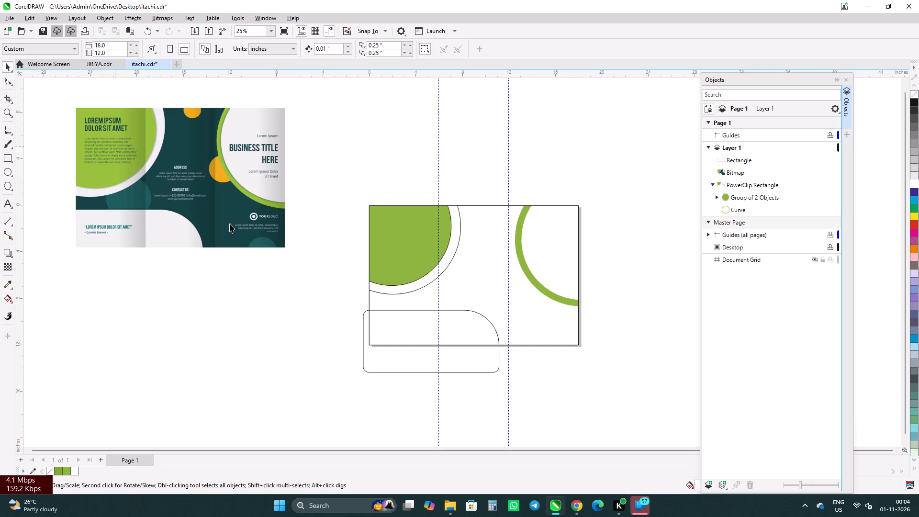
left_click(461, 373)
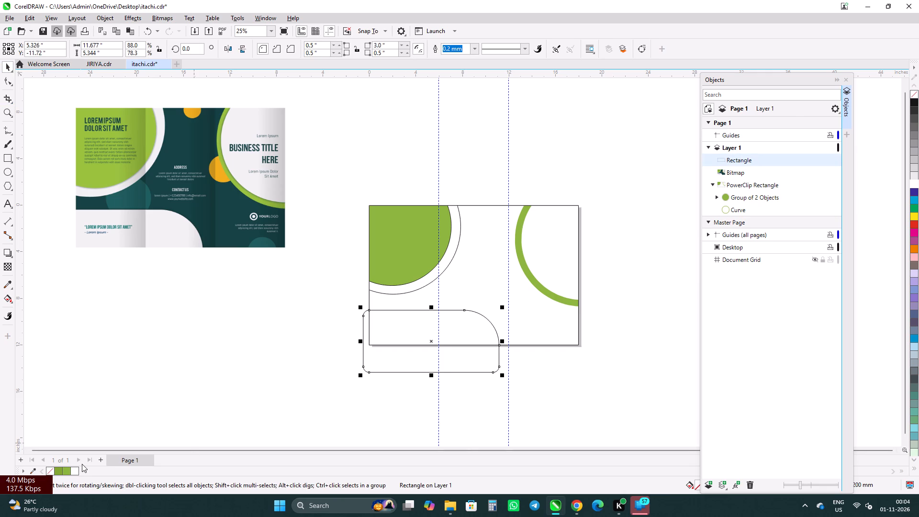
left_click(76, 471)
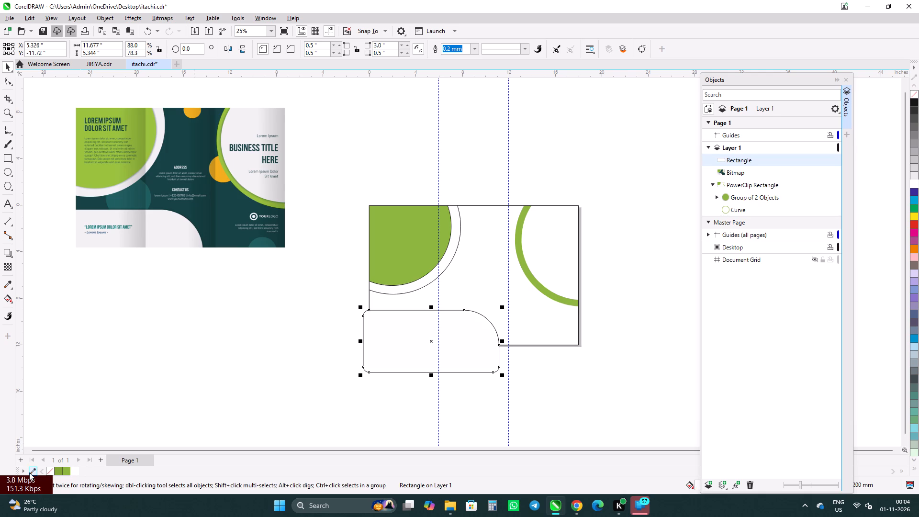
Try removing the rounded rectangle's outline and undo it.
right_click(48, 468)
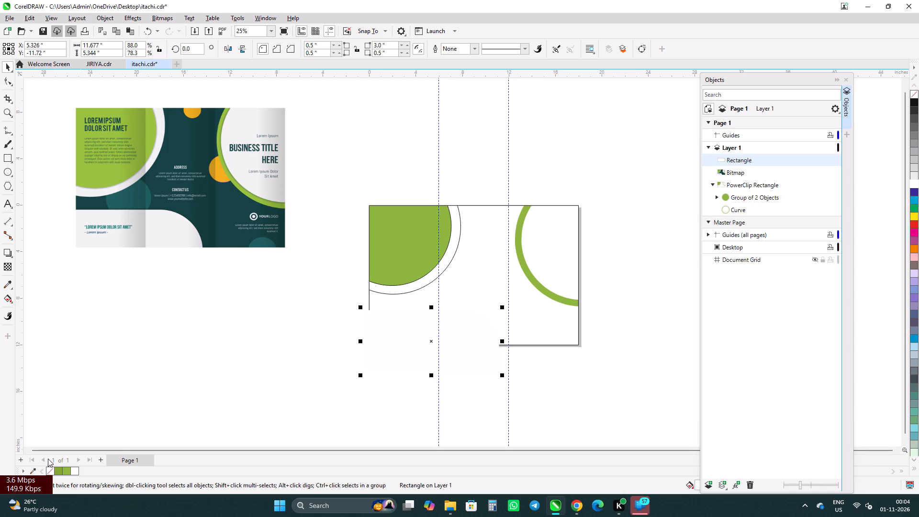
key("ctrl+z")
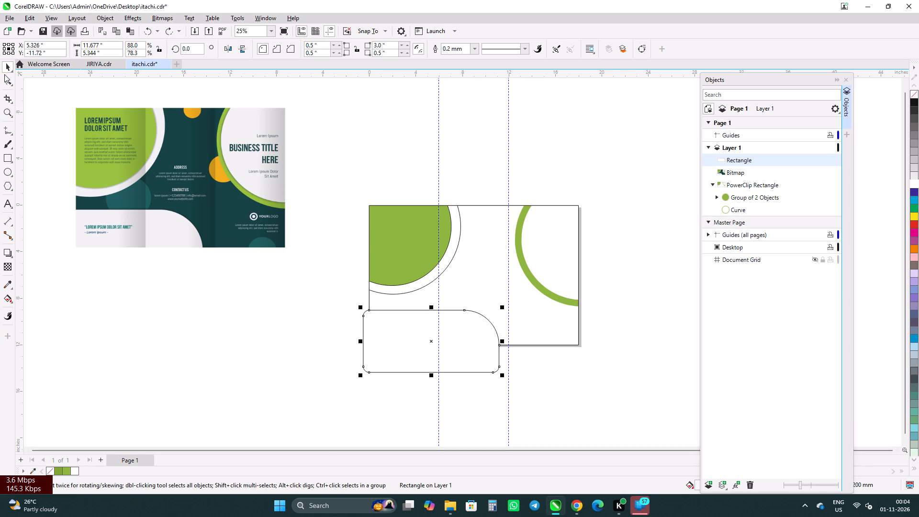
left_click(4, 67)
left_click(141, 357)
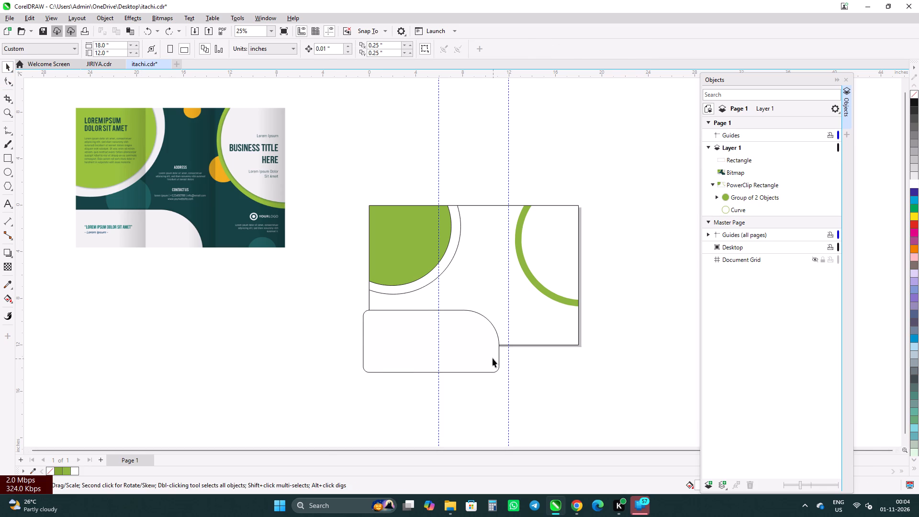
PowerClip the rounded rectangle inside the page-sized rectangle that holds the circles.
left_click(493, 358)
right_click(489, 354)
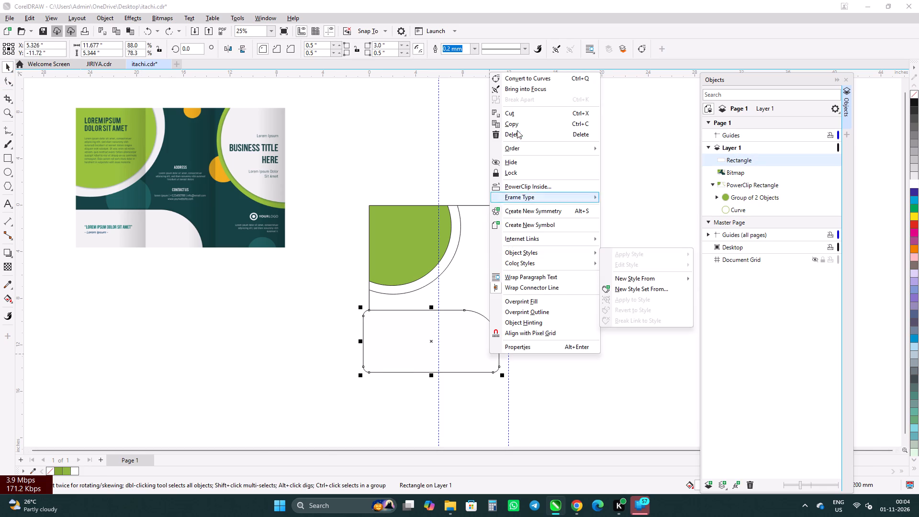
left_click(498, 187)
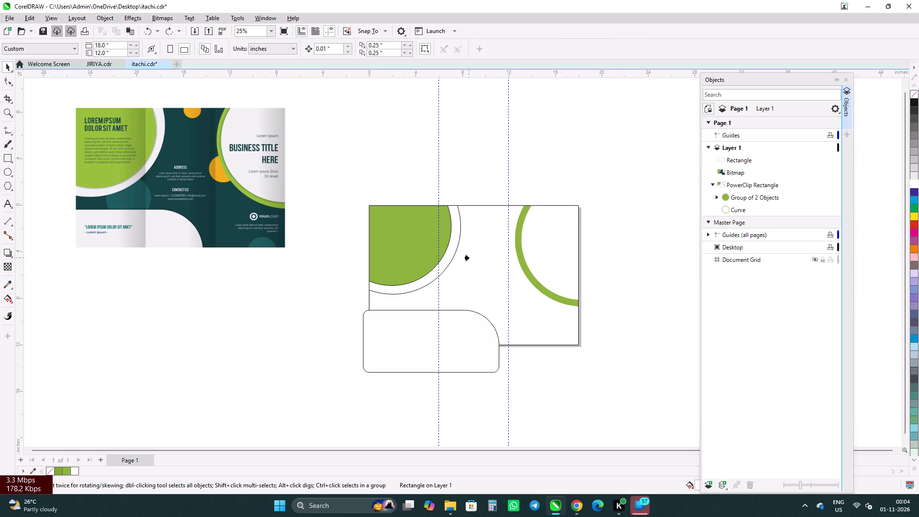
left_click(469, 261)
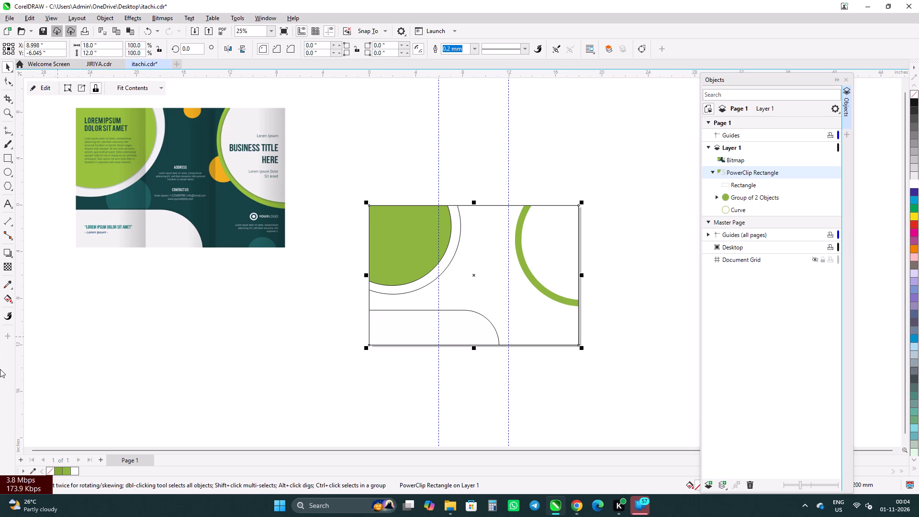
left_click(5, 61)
Examine the reference brochure's remaining circles, curved panels and text layout up close.
scroll(160, 167, "up", 8)
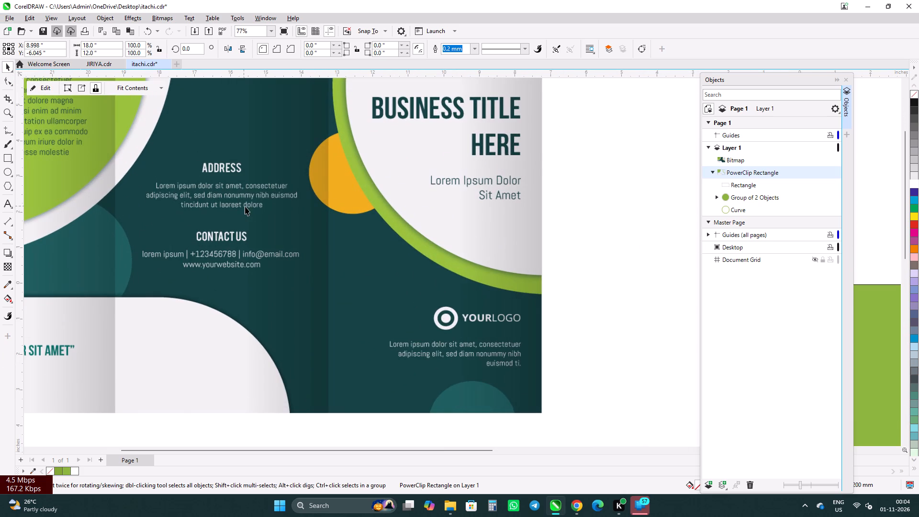
scroll(245, 208, "down", 4)
scroll(274, 80, "up", 2)
scroll(279, 112, "down", 3)
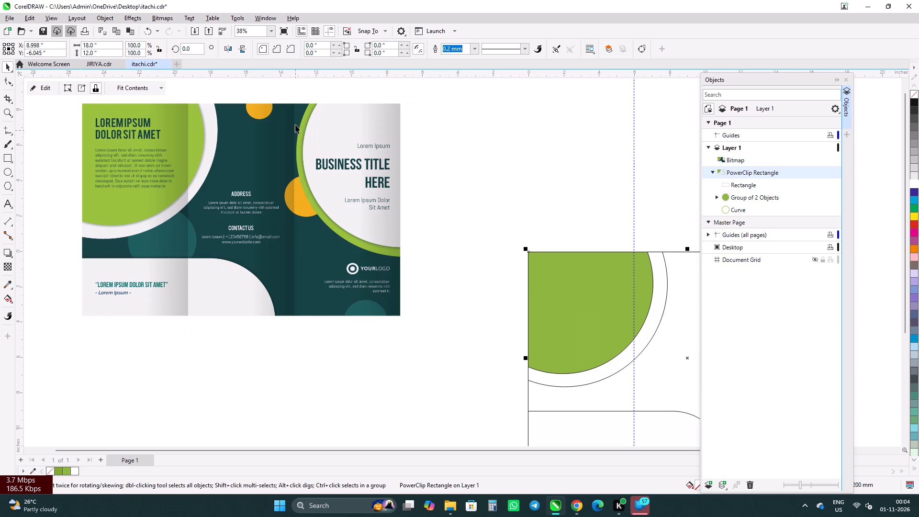
scroll(297, 100, "up", 8)
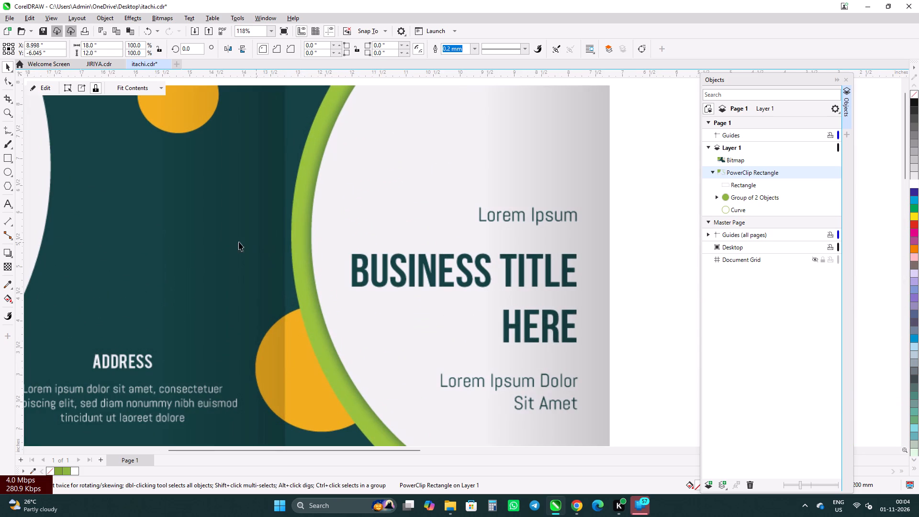
scroll(268, 251, "down", 7)
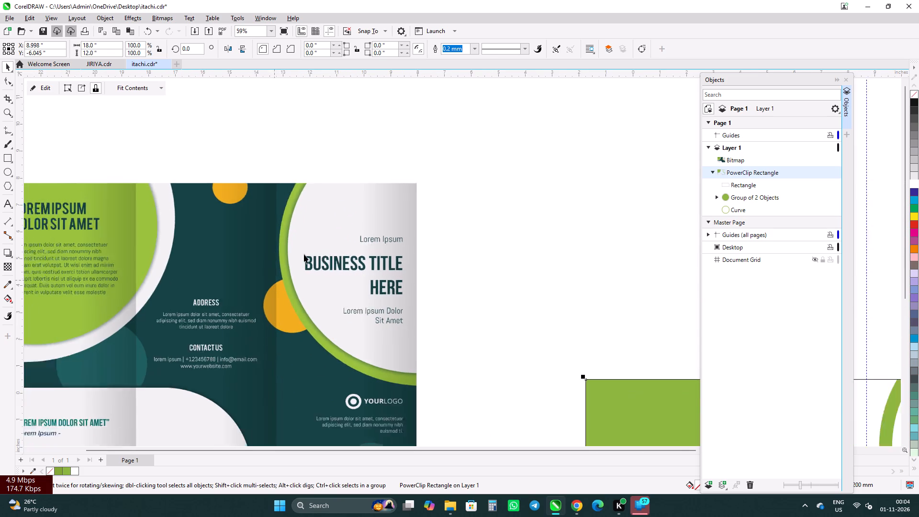
scroll(304, 254, "down", 2)
scroll(299, 392, "up", 5)
scroll(300, 387, "down", 6)
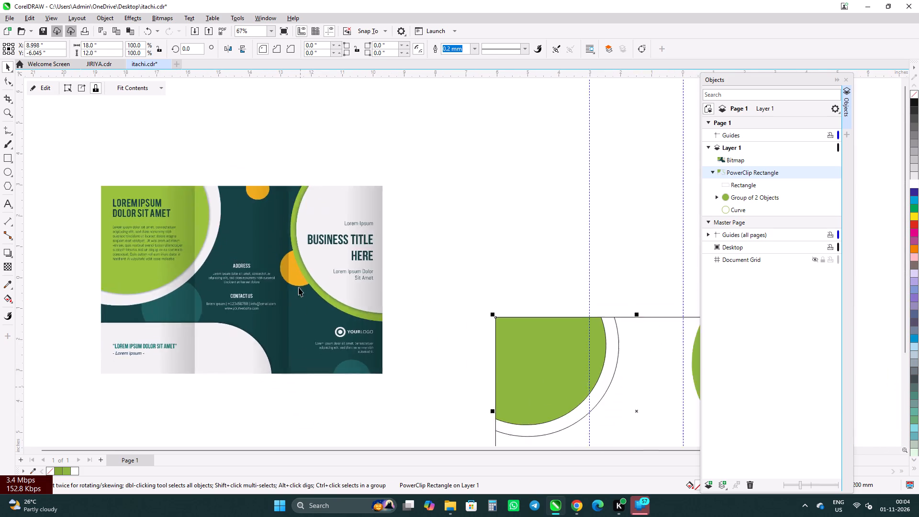
scroll(250, 208, "down", 3)
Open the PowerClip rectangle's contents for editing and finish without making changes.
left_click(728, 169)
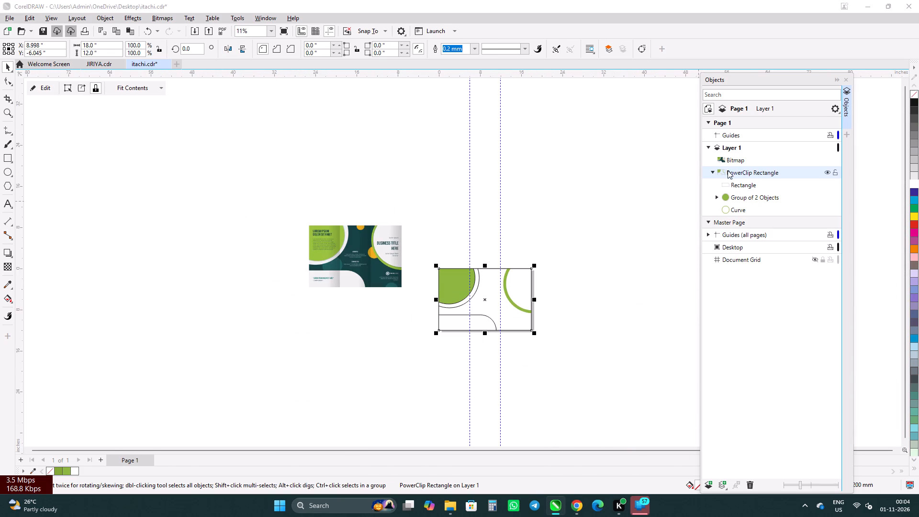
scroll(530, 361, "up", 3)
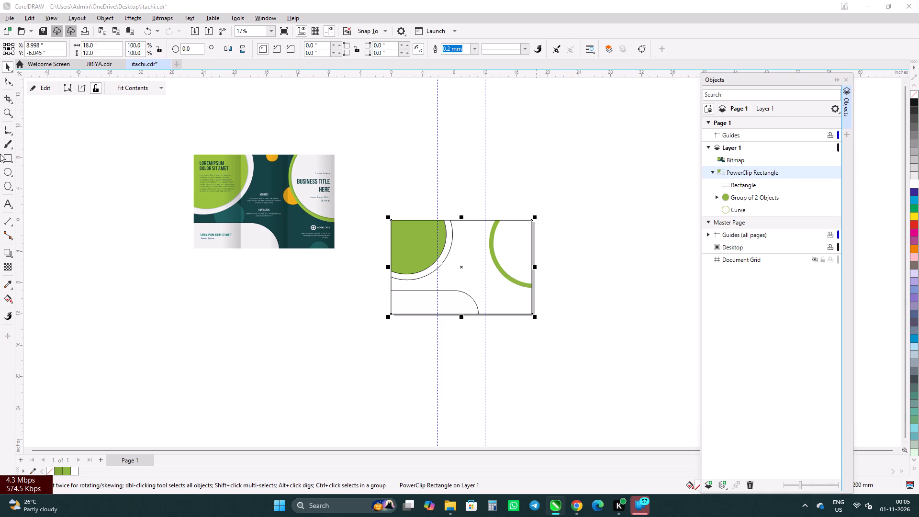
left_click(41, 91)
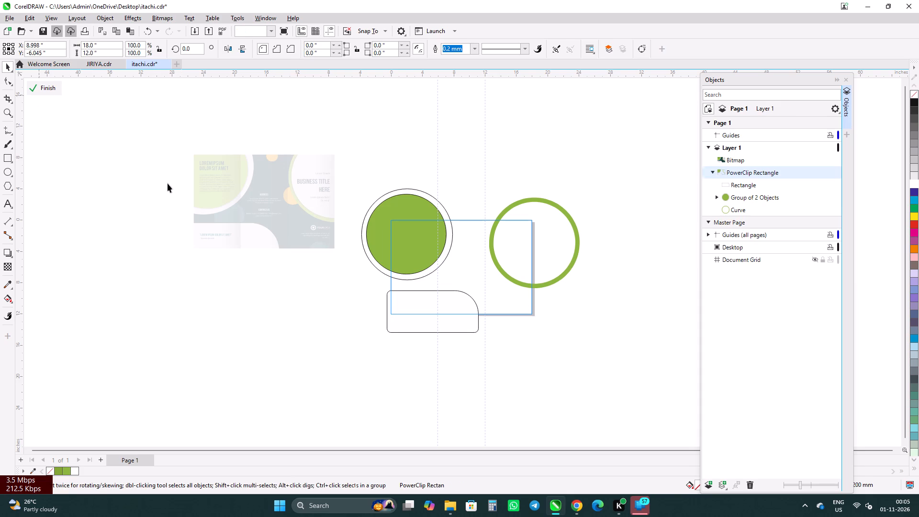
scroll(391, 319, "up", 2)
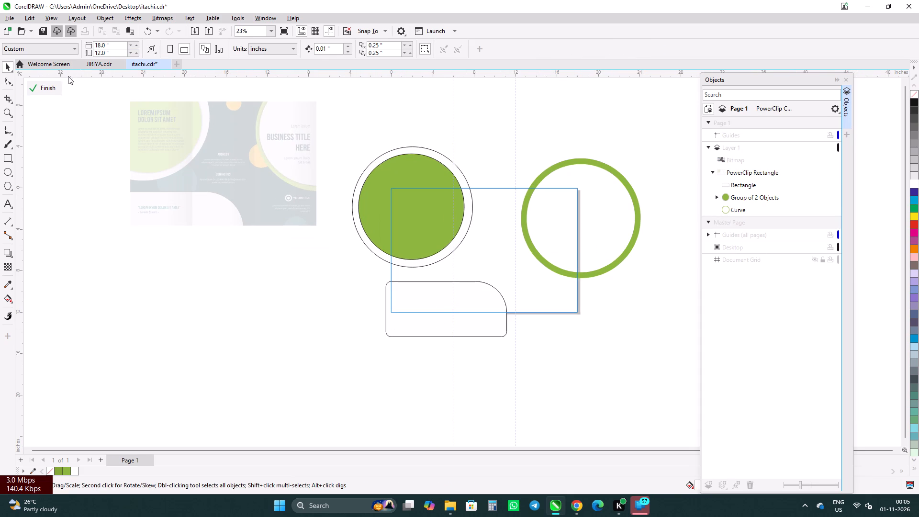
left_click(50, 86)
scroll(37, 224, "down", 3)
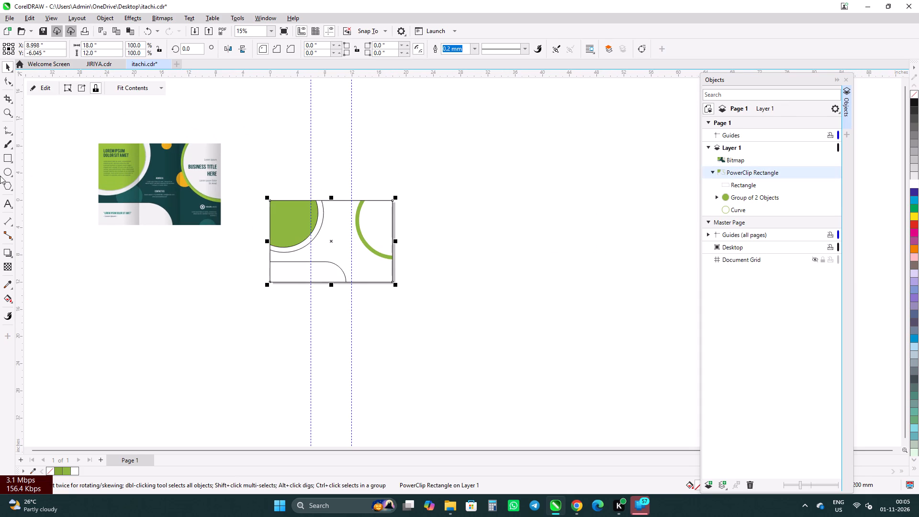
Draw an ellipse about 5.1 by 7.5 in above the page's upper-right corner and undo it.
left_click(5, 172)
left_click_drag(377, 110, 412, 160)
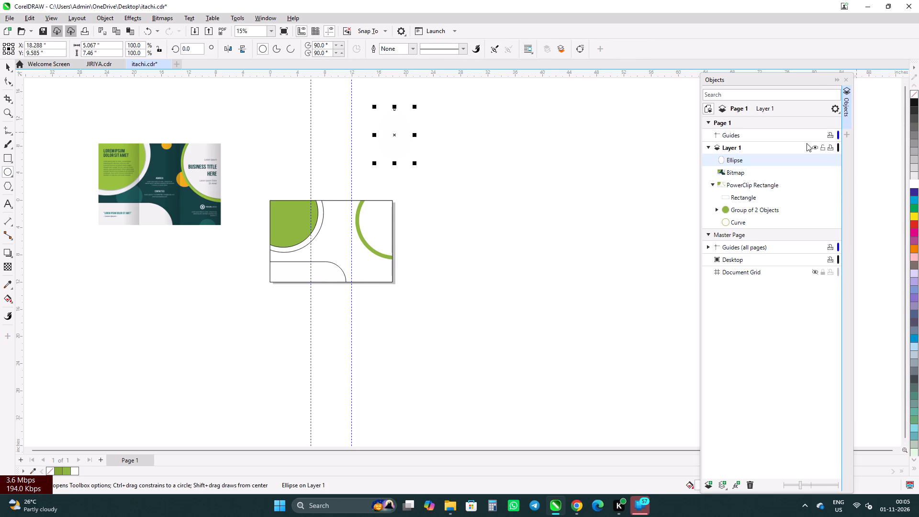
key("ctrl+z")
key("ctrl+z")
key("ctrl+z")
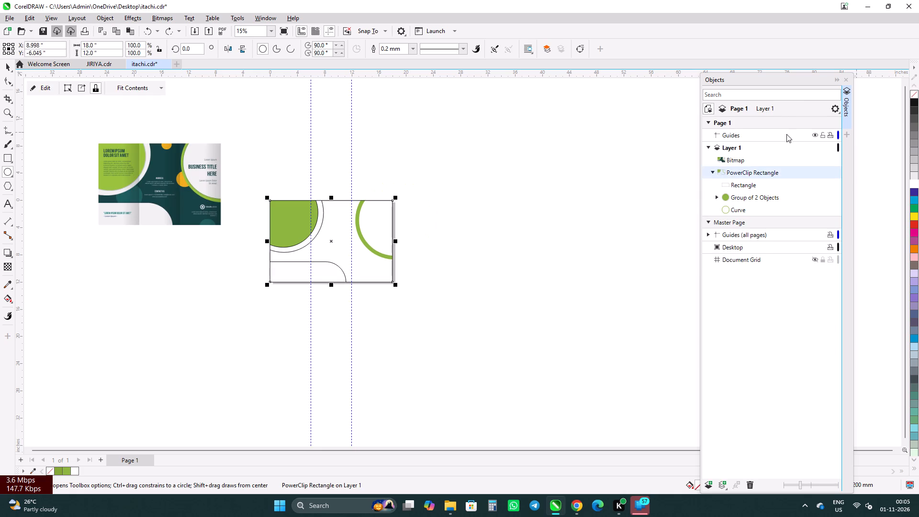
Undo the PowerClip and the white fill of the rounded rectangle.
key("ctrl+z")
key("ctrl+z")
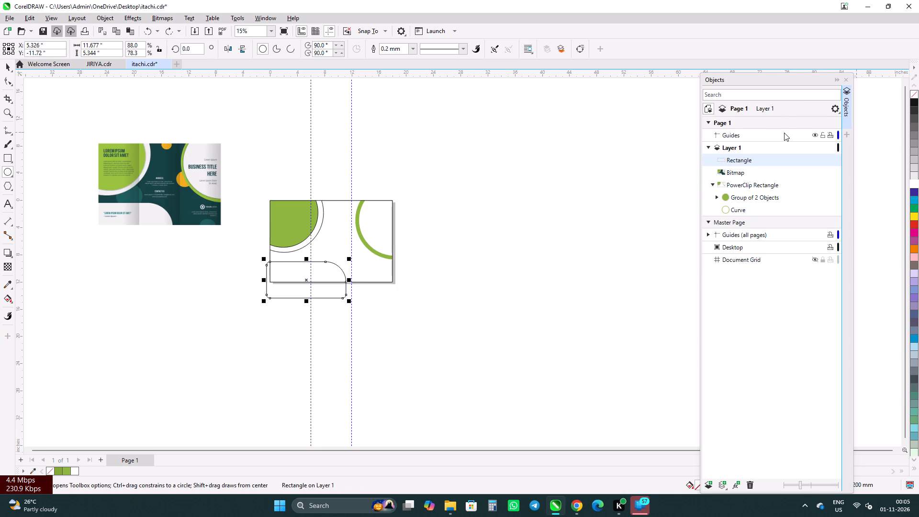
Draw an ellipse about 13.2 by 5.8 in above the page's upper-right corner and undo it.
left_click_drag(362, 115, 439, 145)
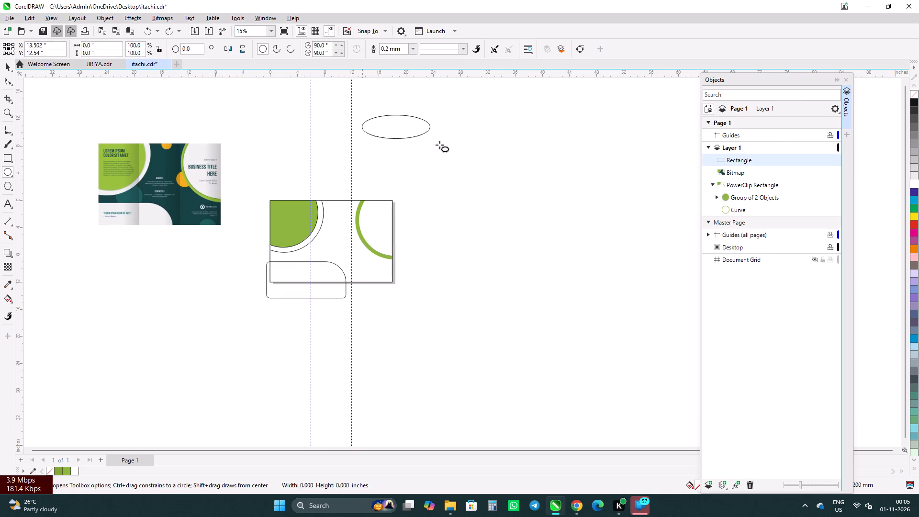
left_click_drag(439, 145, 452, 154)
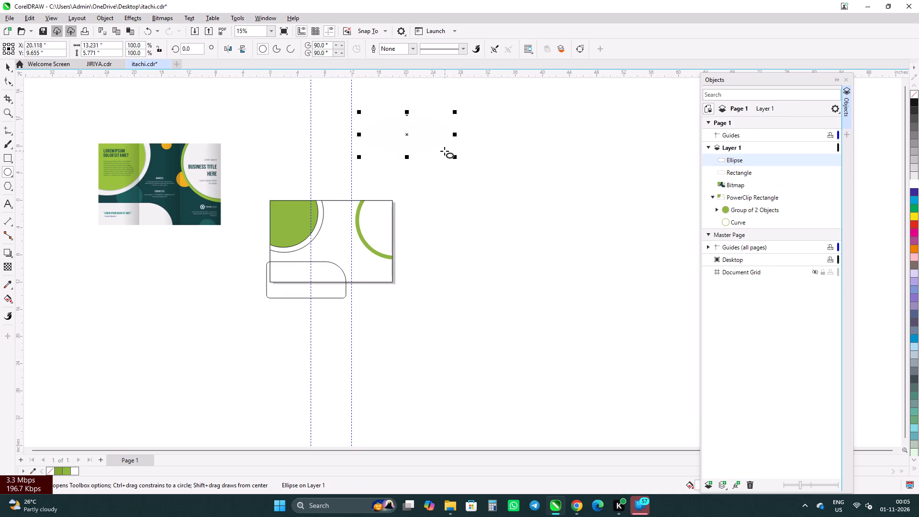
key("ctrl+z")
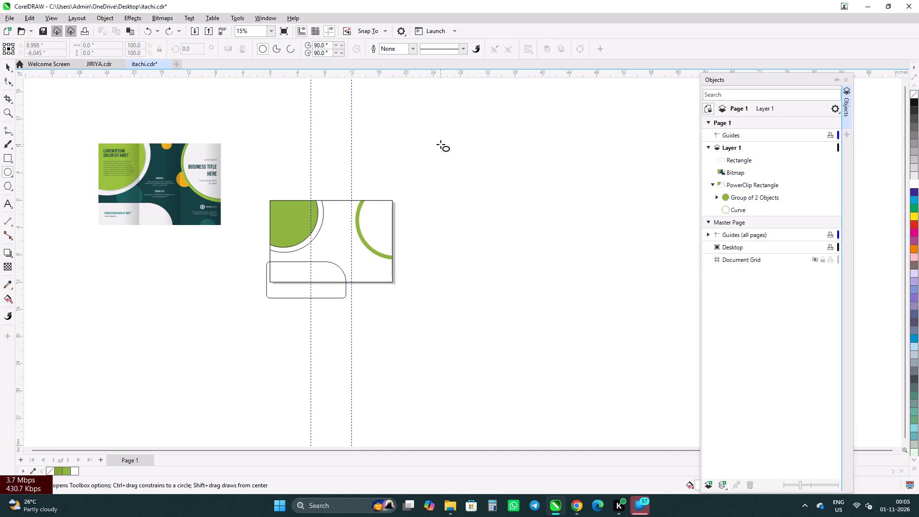
Undo the last width change of the rounded rectangle.
key("ctrl+z")
Draw an ellipse about 11.7 by 15.3 in on the desktop right of the page and give it a black outline.
left_click_drag(436, 133, 516, 237)
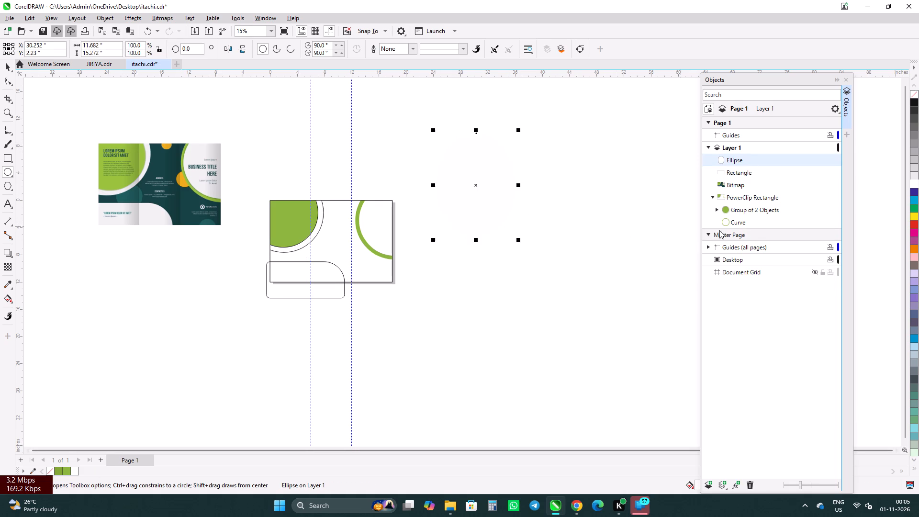
right_click(914, 102)
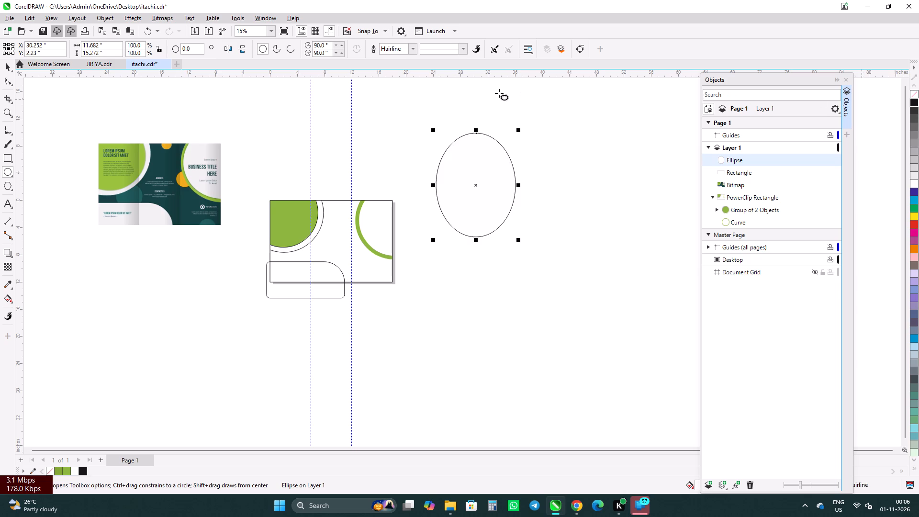
Fill the rounded rectangle at the page's lower-left corner with the white from the document colours.
left_click(8, 70)
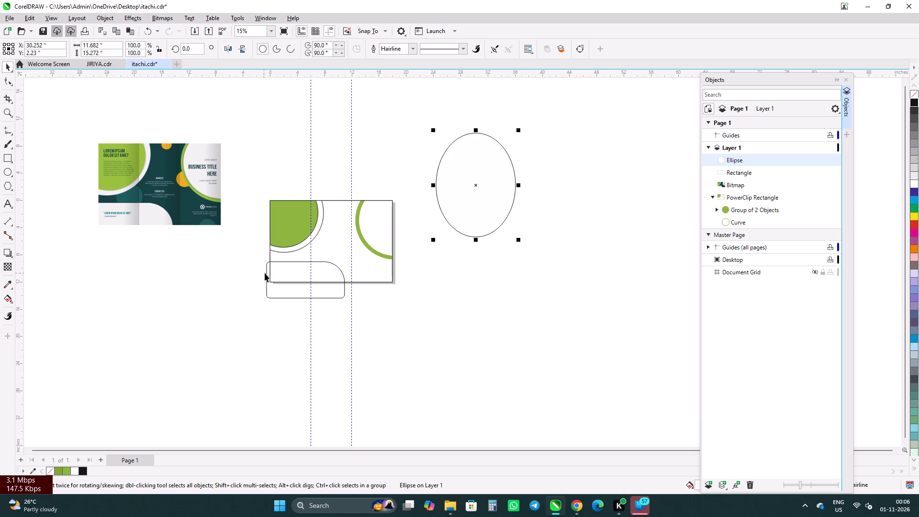
left_click(276, 297)
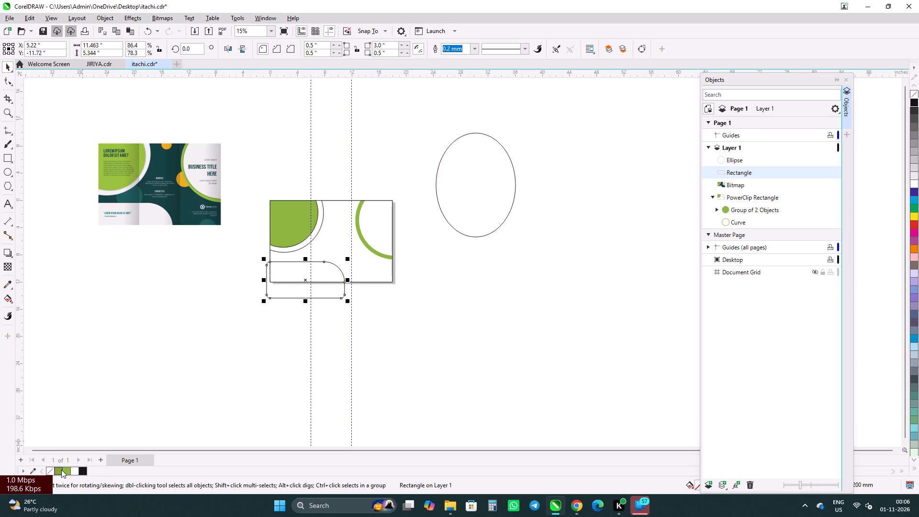
left_click(72, 470)
Nudge the rounded rectangle slightly up and right, and PowerClip it inside the page-sized PowerClip rectangle.
right_click(334, 234)
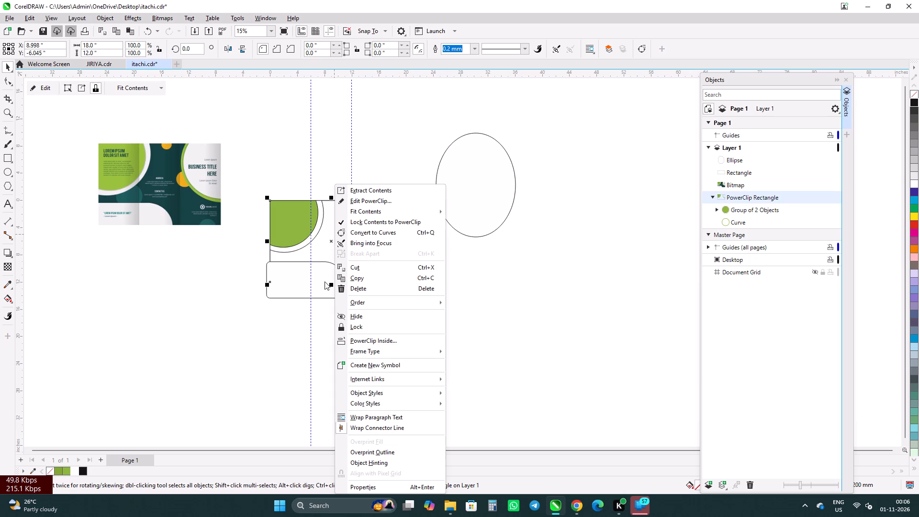
scroll(315, 285, "up", 5)
left_click(308, 280)
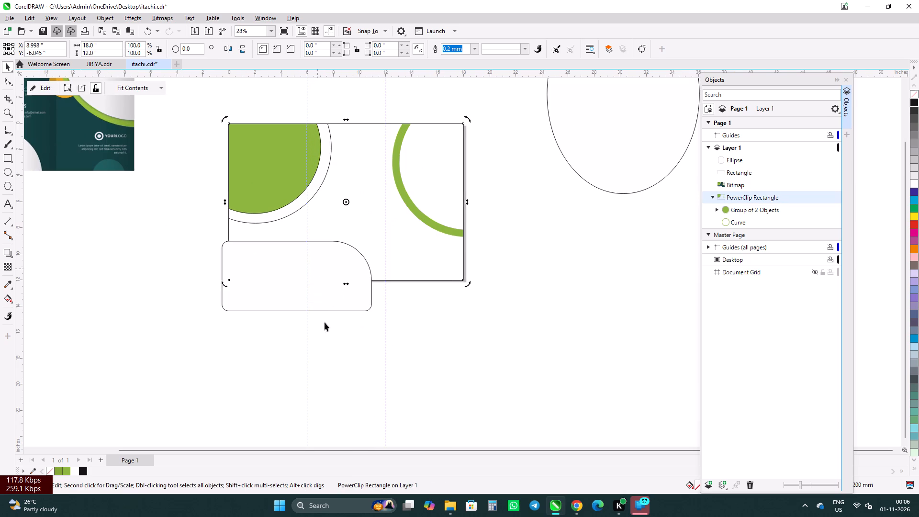
left_click(325, 376)
left_click(345, 301)
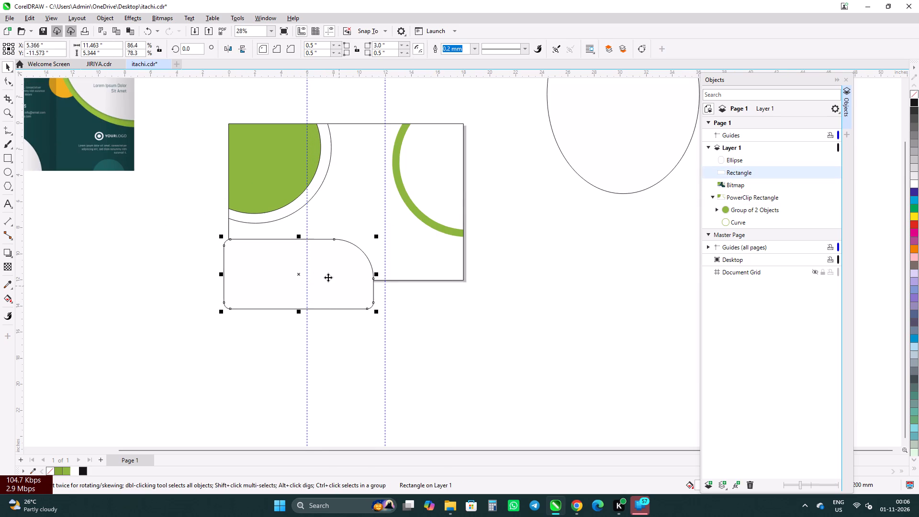
right_click(328, 277)
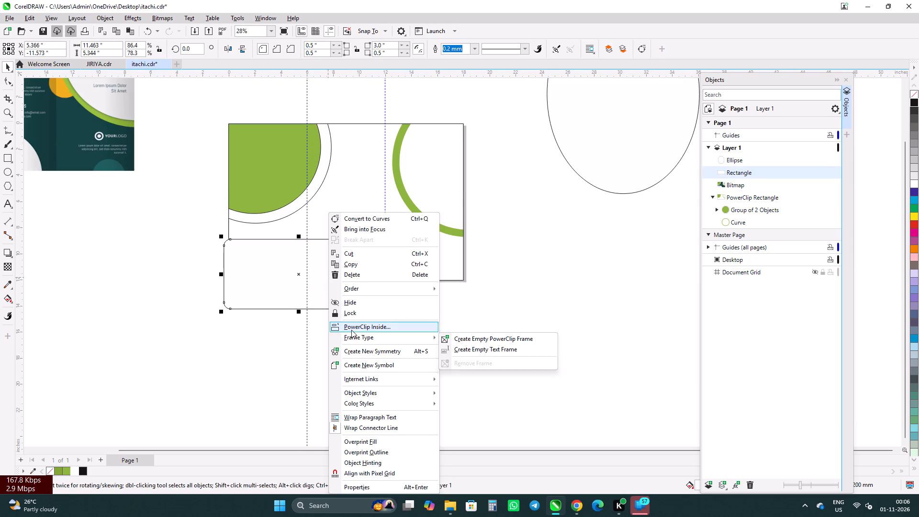
left_click(351, 330)
left_click(326, 219)
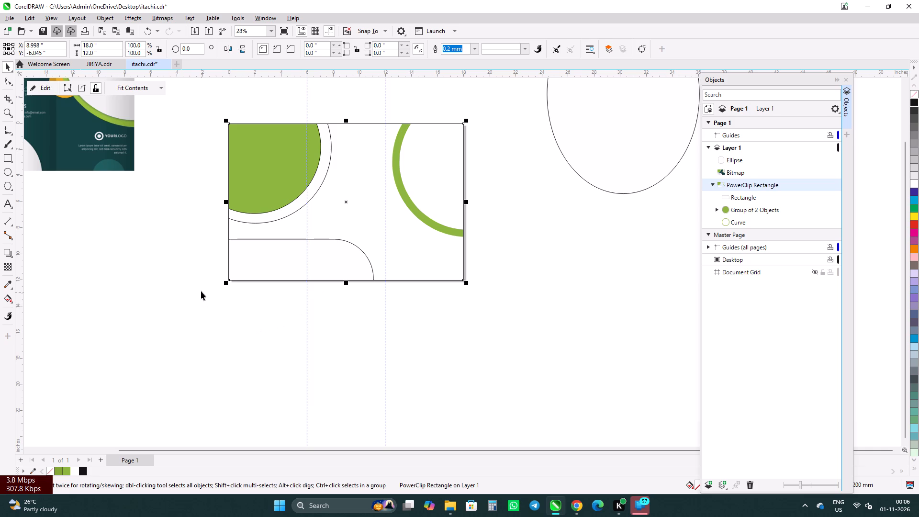
left_click(201, 291)
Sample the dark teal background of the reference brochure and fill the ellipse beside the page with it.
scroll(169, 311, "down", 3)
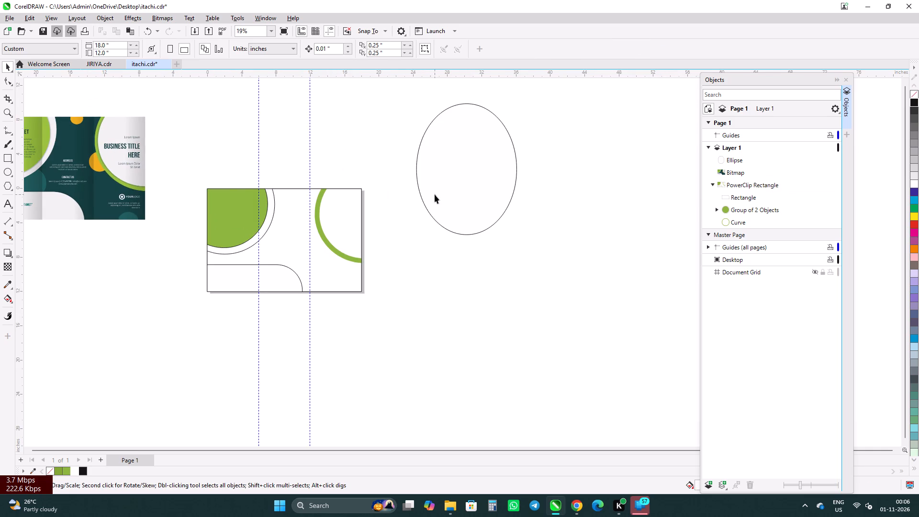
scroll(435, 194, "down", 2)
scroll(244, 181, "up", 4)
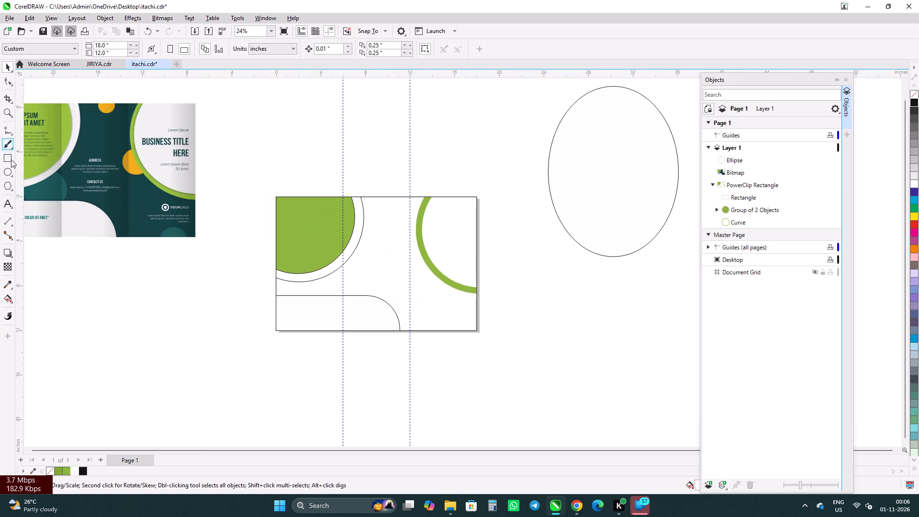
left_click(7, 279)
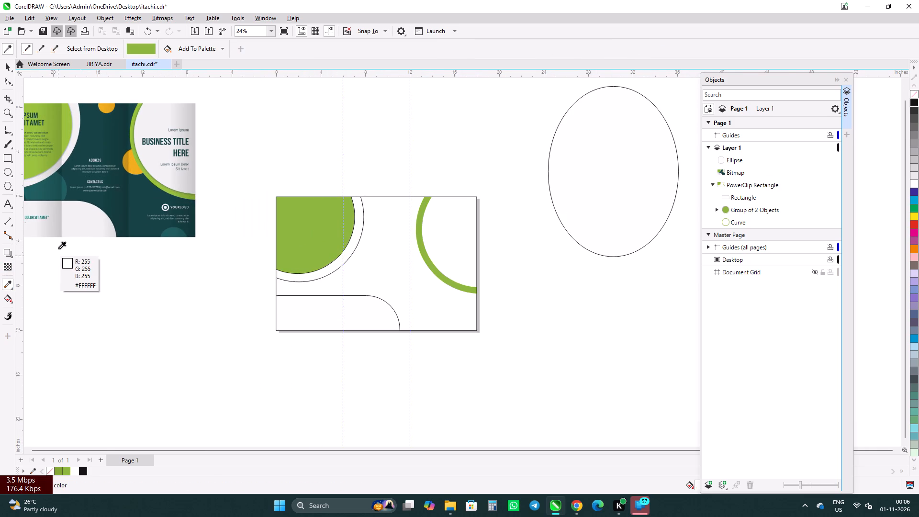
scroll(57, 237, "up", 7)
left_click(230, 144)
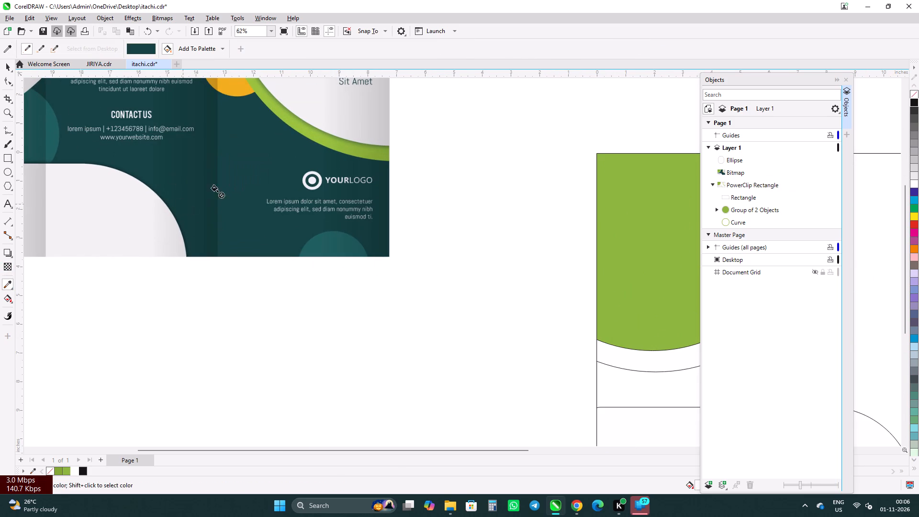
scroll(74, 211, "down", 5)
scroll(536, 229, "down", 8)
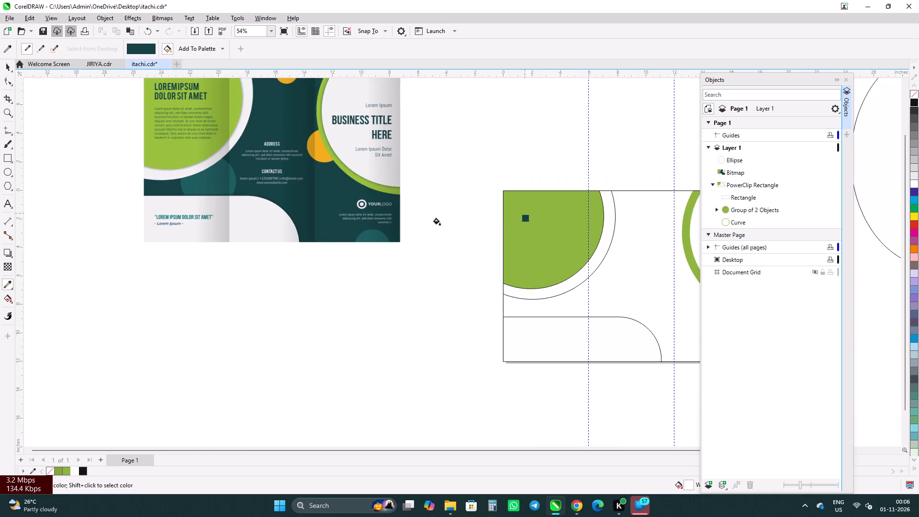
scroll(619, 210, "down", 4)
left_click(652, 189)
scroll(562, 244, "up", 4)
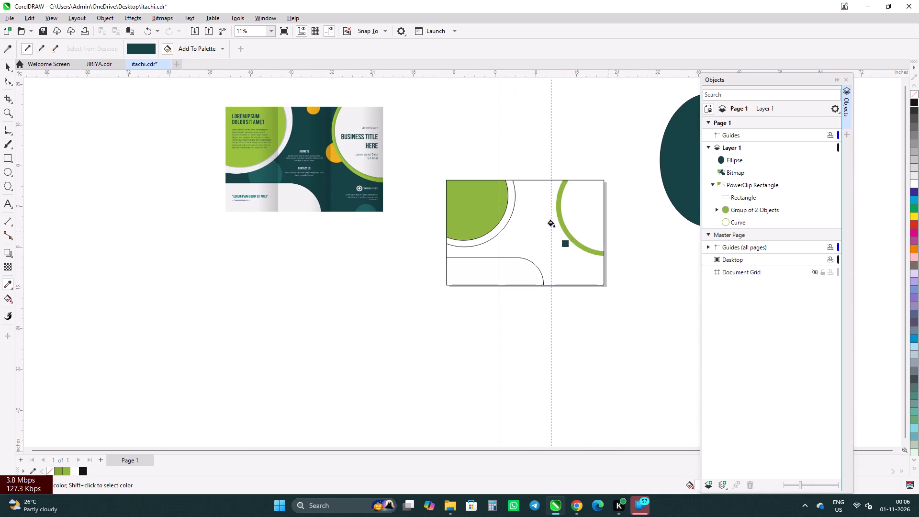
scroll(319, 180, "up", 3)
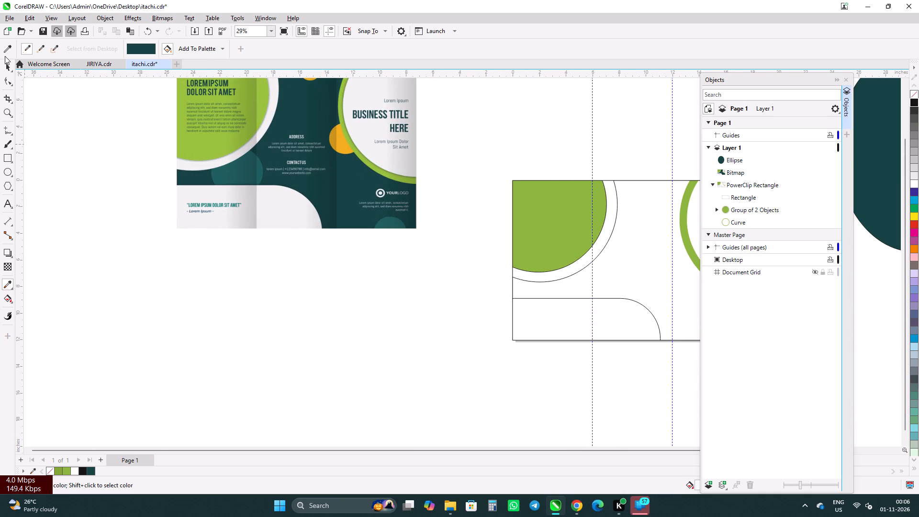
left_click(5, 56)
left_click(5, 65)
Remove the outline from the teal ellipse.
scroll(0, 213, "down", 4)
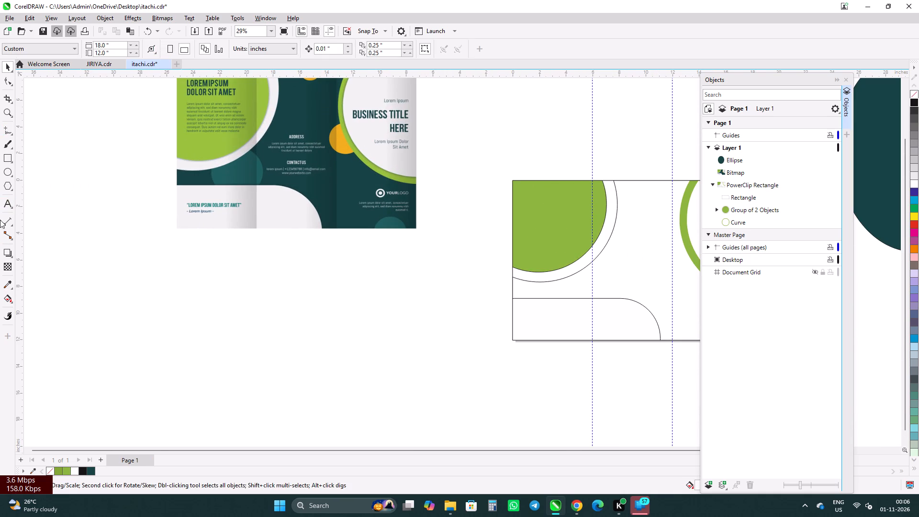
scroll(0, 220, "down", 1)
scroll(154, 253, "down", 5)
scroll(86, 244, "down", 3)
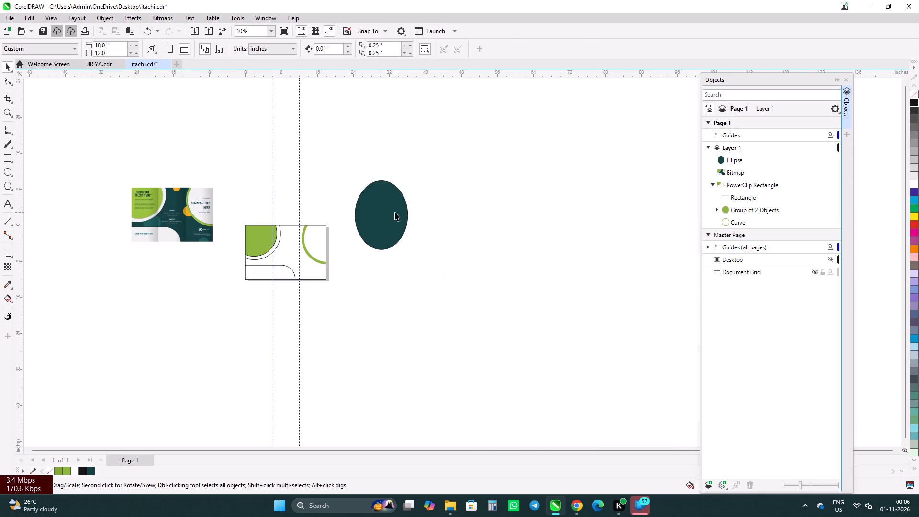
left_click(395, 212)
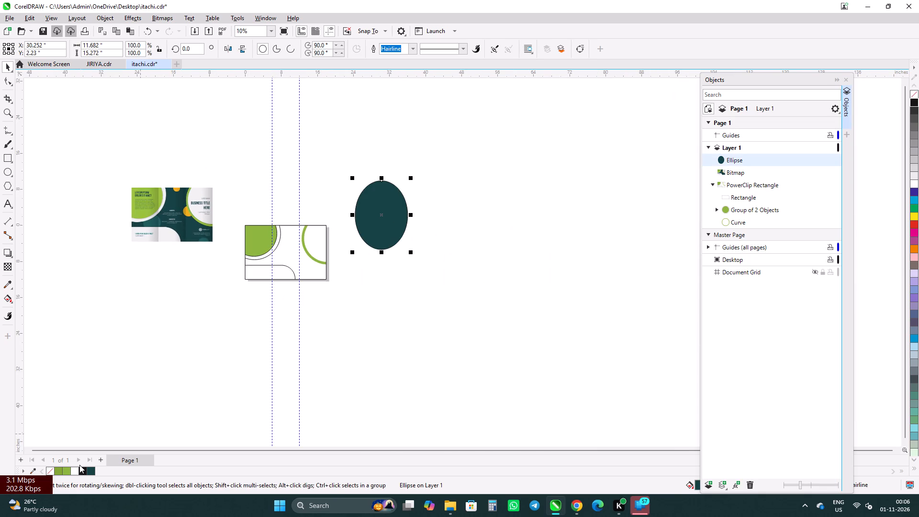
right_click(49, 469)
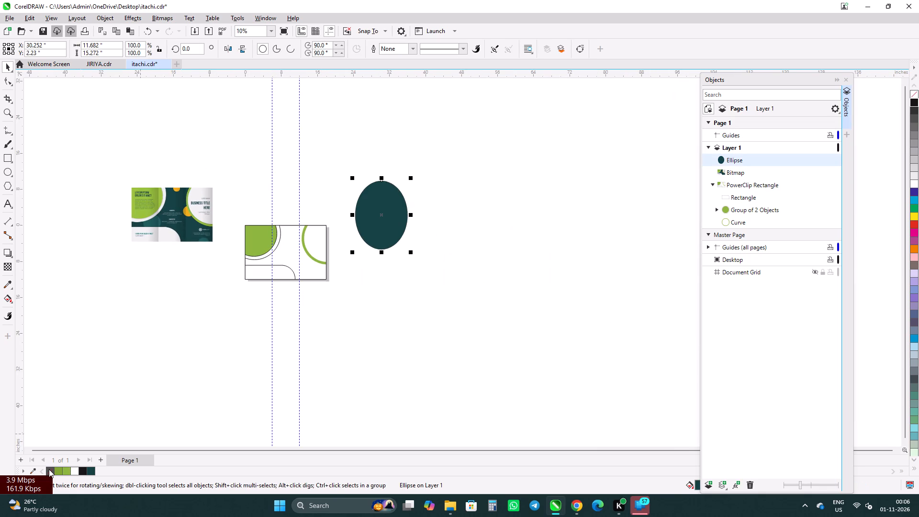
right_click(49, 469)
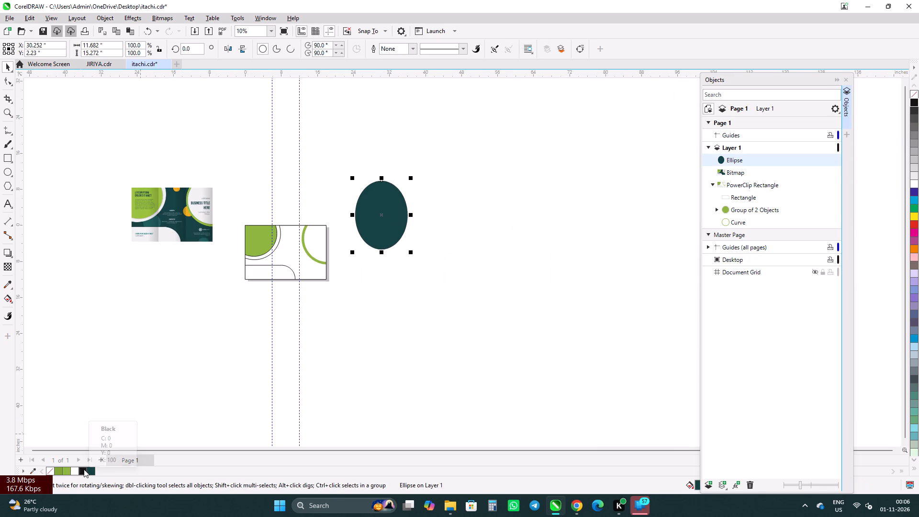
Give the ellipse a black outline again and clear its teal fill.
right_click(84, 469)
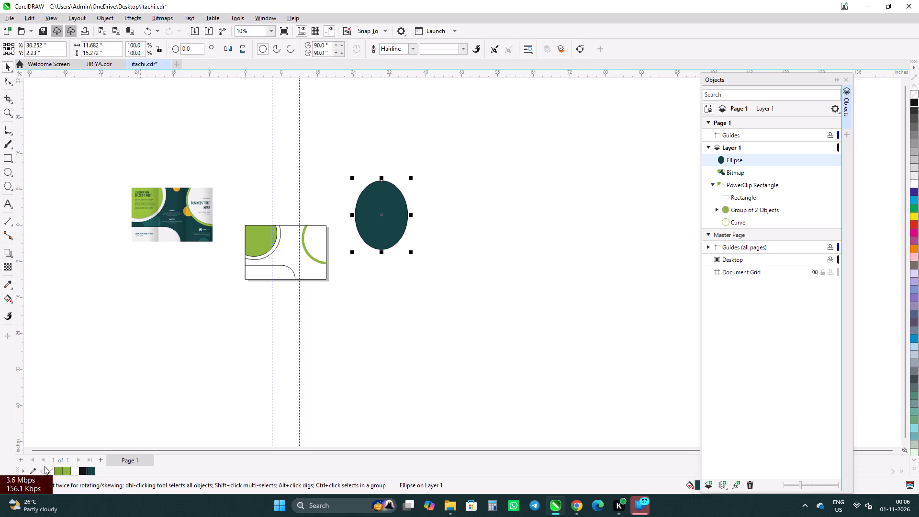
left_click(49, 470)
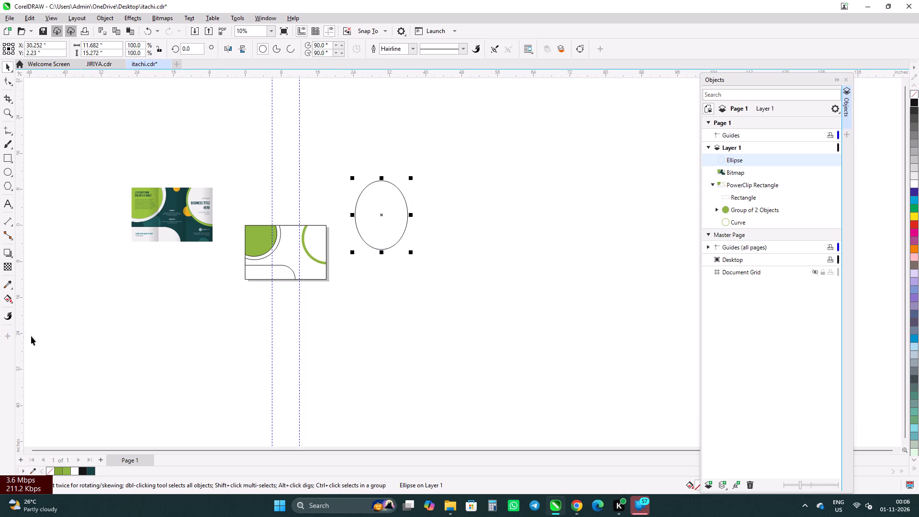
Sample the reference brochure's dark teal background, about #164245, from its middle panel and fill the outlined ellipse with it.
left_click(6, 283)
scroll(108, 222, "up", 2)
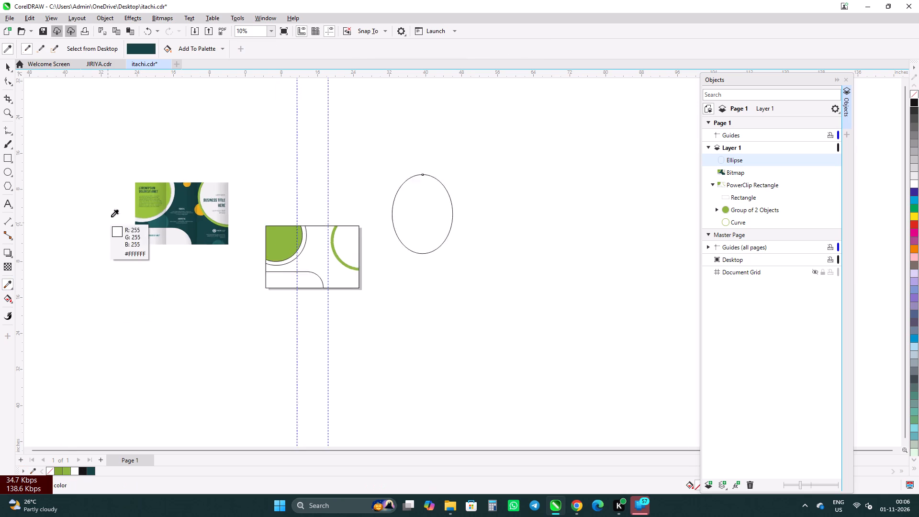
scroll(111, 217, "up", 2)
scroll(164, 221, "up", 4)
scroll(278, 222, "up", 4)
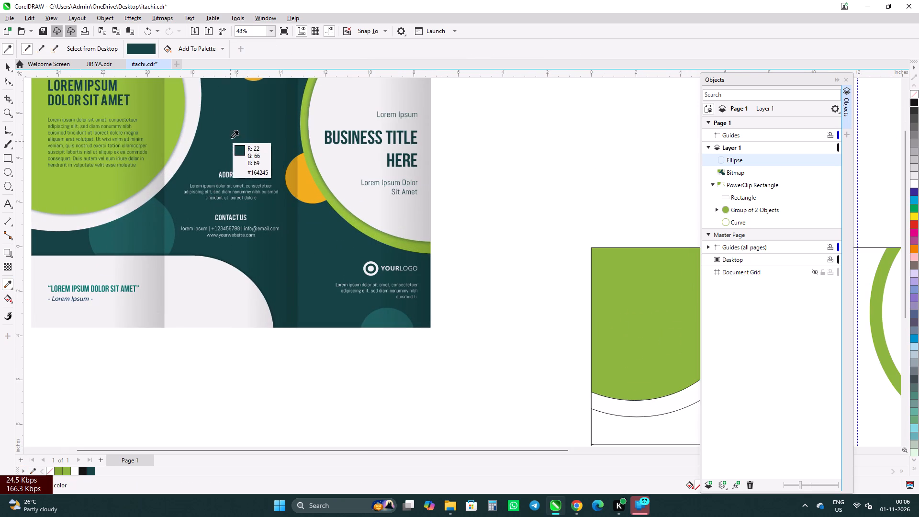
left_click(232, 137)
scroll(120, 290, "down", 5)
left_click(679, 221)
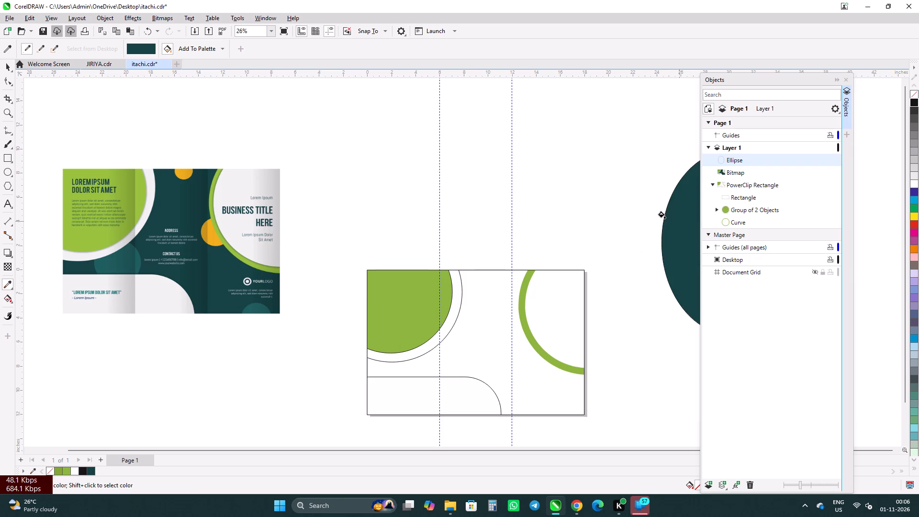
scroll(265, 286, "down", 4)
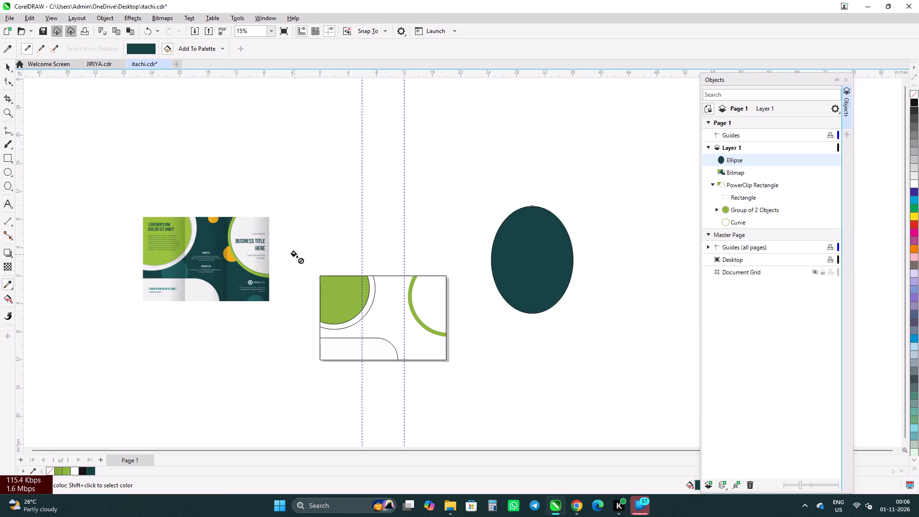
left_click(1, 68)
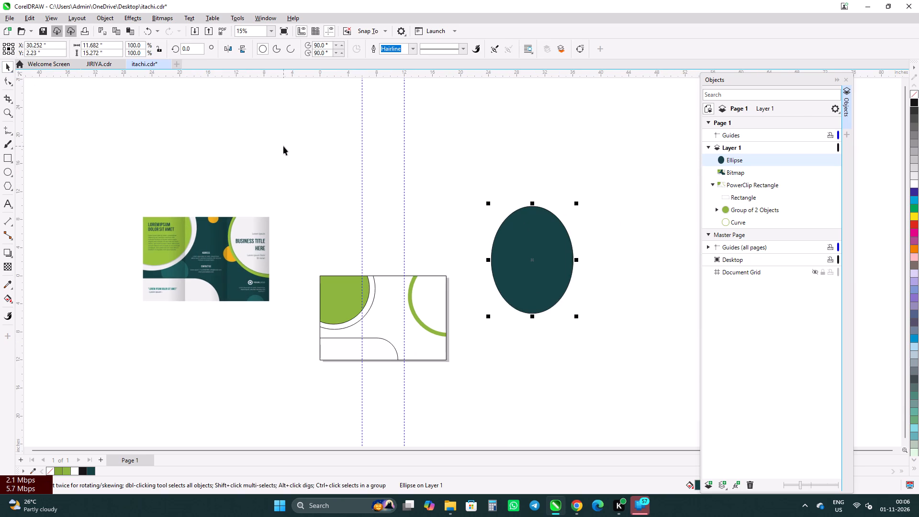
Examine the orange circle, green ring and title area on the reference brochure's front panel up close.
left_click(283, 146)
scroll(197, 250, "up", 8)
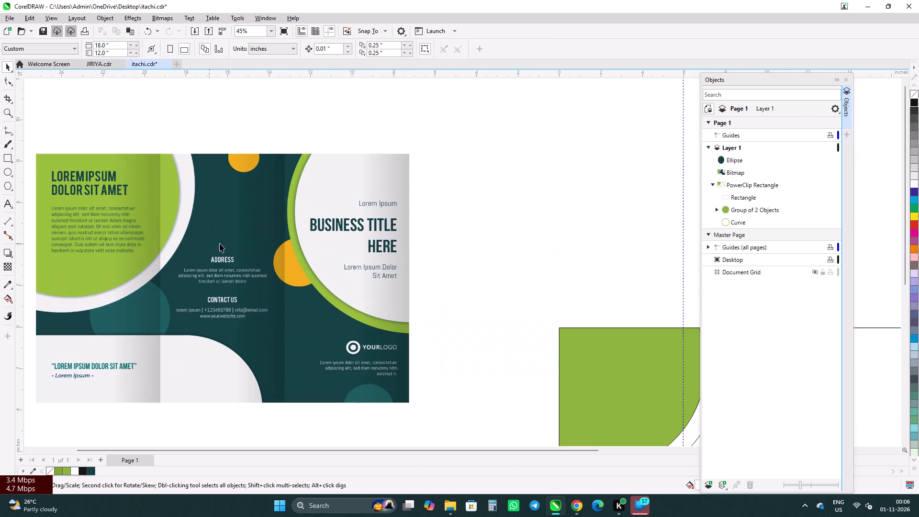
scroll(375, 334, "up", 4)
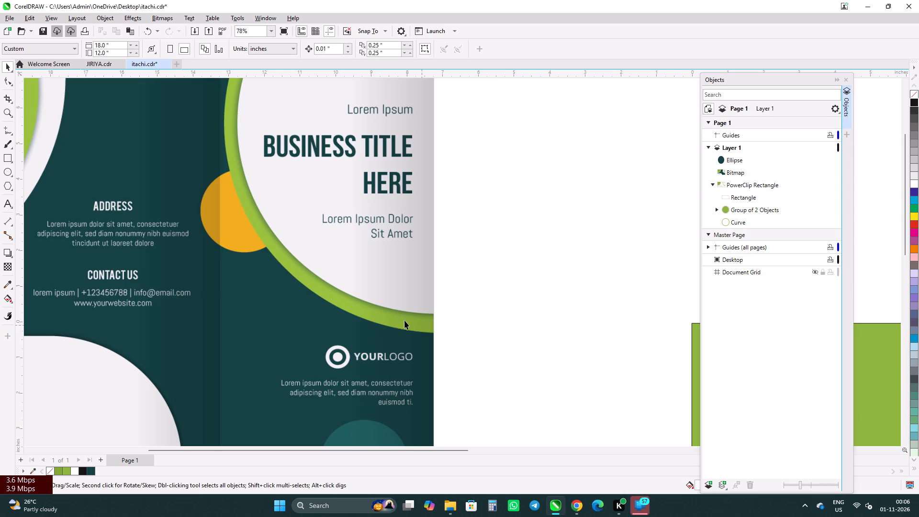
scroll(305, 238, "down", 4)
scroll(287, 243, "up", 9)
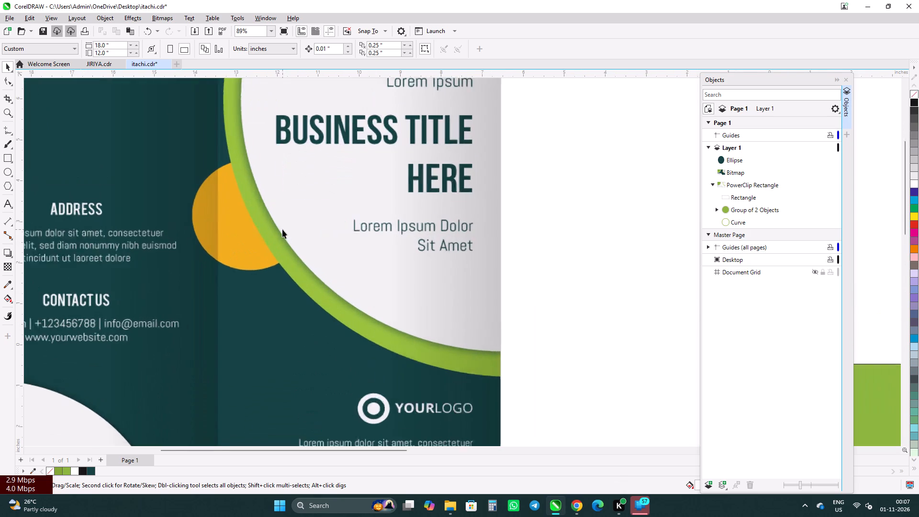
scroll(282, 229, "down", 3)
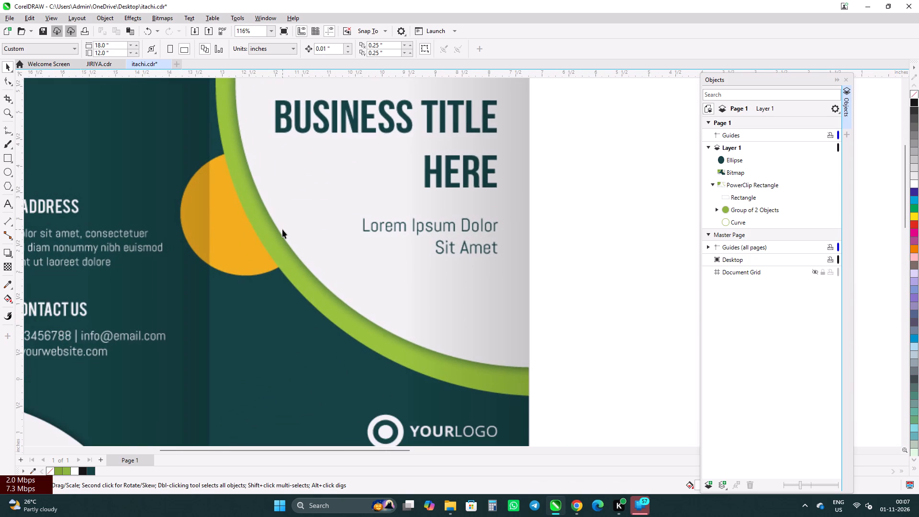
Examine the circles, ring and bottom panel on the reference brochure and compare them with the layout on the page.
scroll(282, 229, "down", 11)
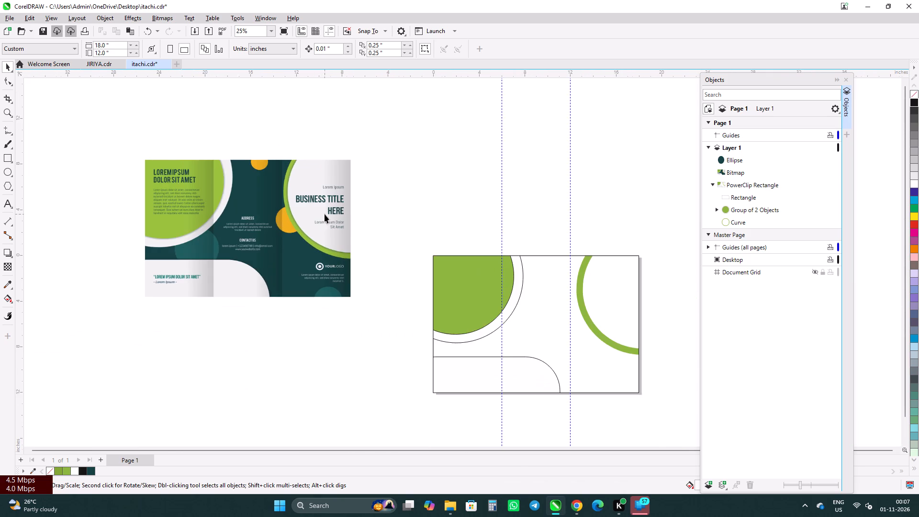
scroll(184, 222, "up", 9)
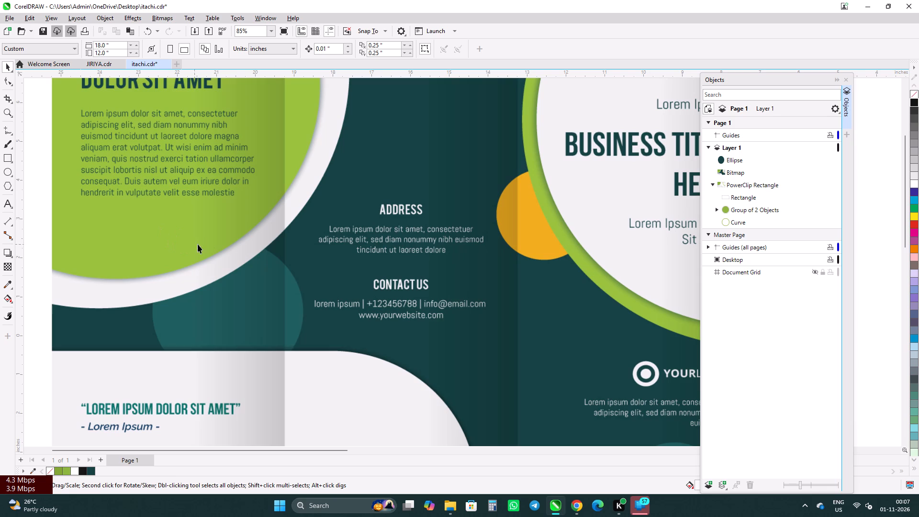
scroll(135, 281, "down", 4)
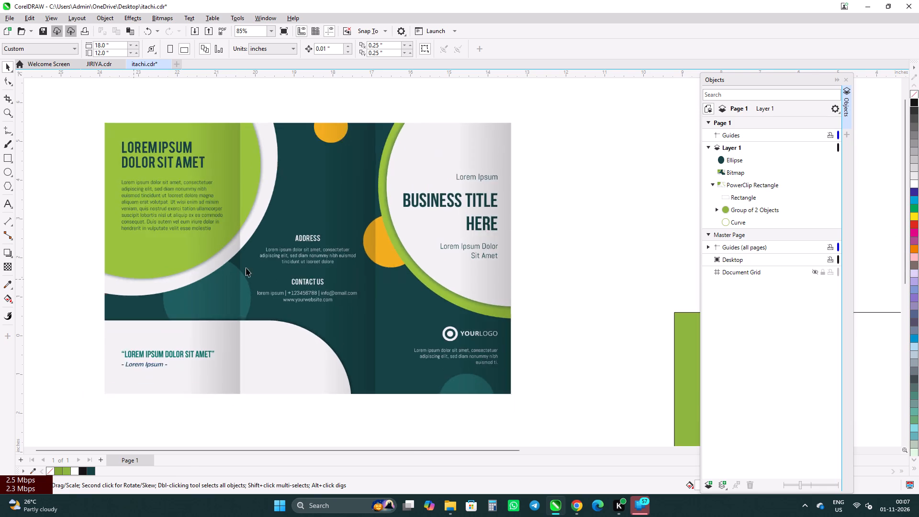
scroll(260, 258, "down", 9)
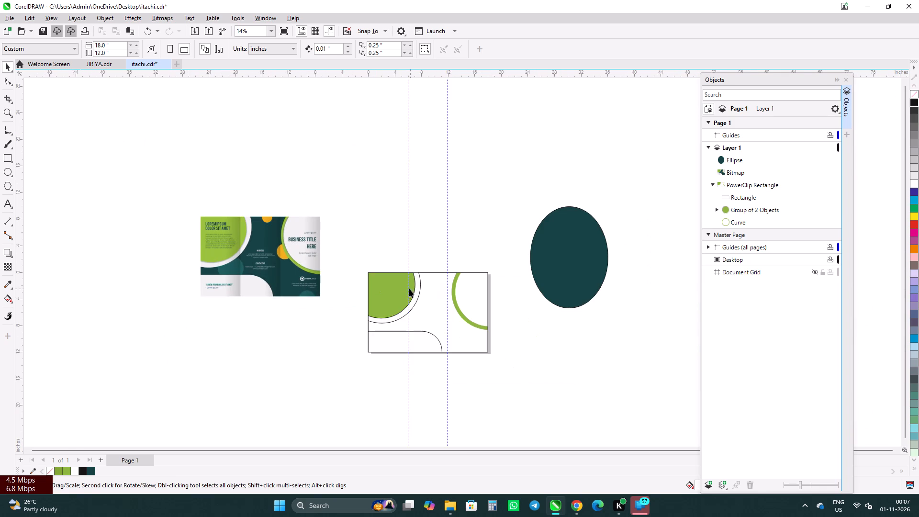
Open the contents of the page's PowerClip rectangle for editing.
left_click(399, 294)
left_click(51, 84)
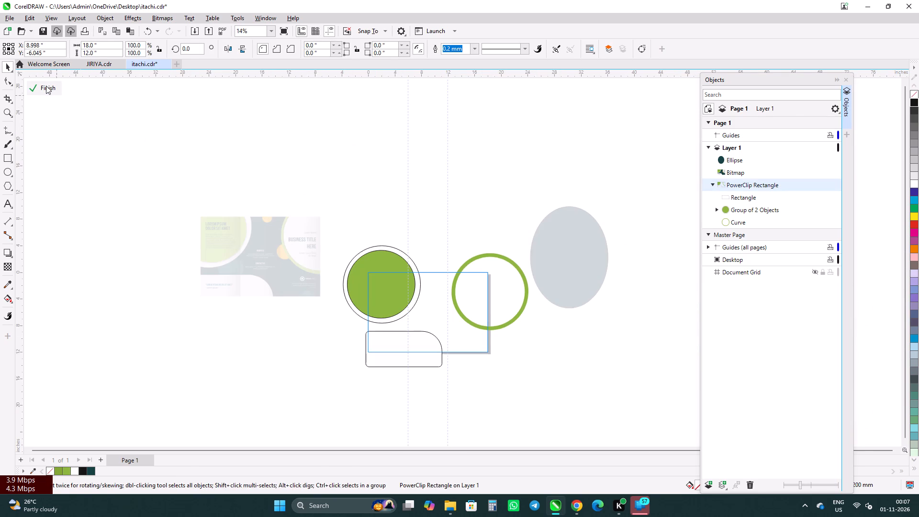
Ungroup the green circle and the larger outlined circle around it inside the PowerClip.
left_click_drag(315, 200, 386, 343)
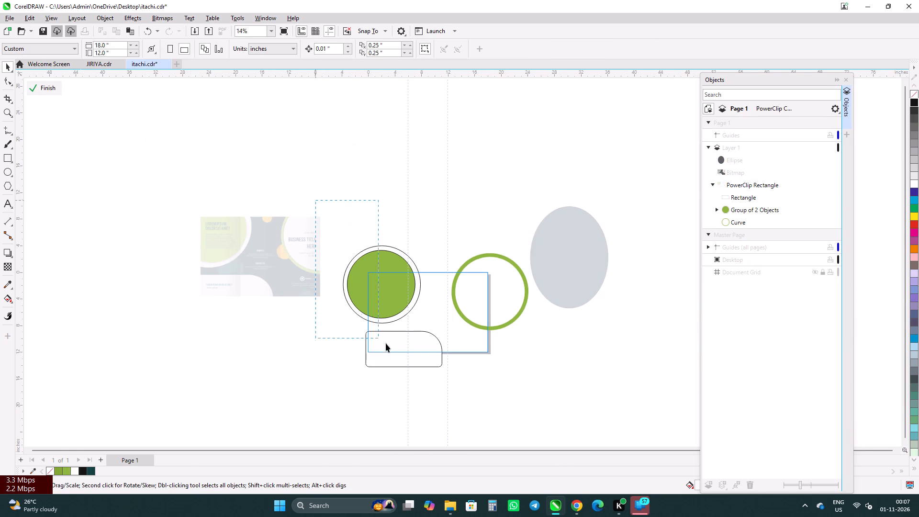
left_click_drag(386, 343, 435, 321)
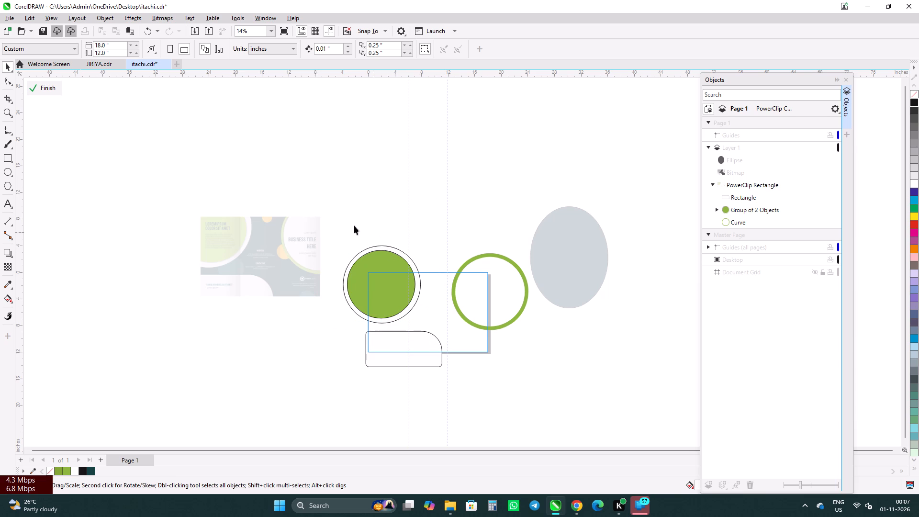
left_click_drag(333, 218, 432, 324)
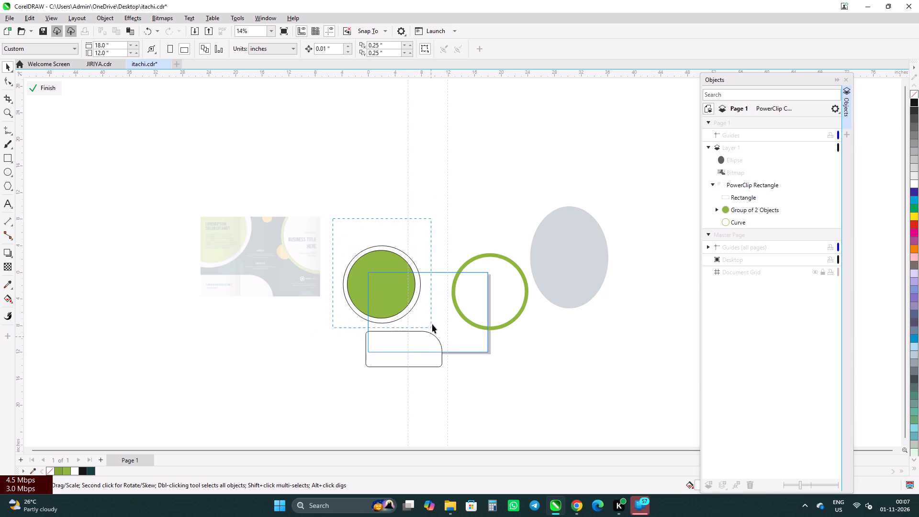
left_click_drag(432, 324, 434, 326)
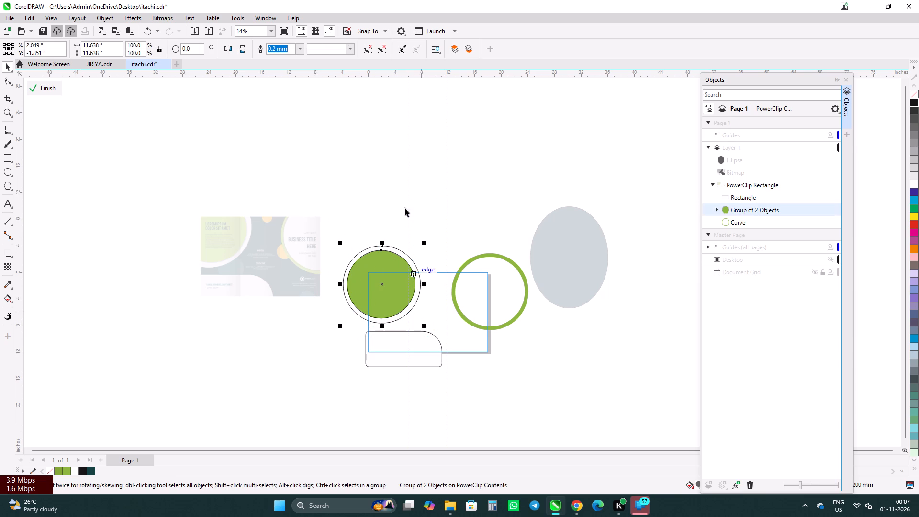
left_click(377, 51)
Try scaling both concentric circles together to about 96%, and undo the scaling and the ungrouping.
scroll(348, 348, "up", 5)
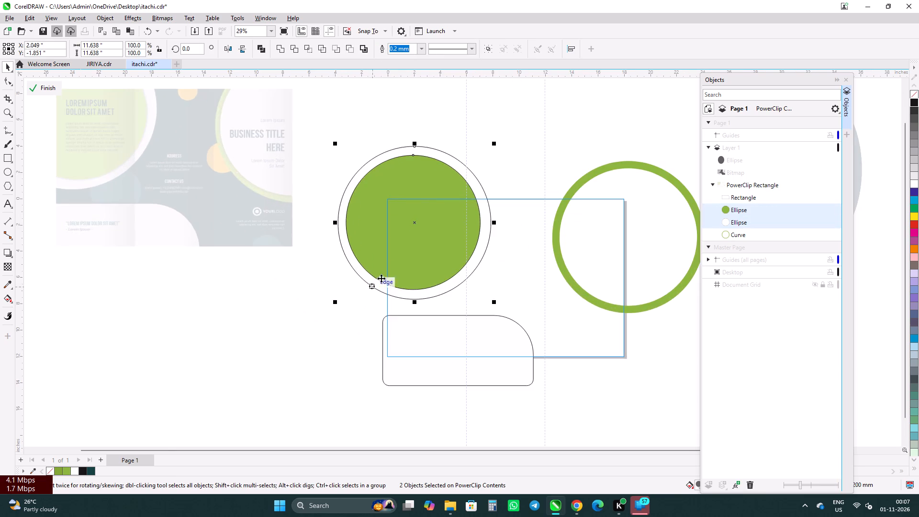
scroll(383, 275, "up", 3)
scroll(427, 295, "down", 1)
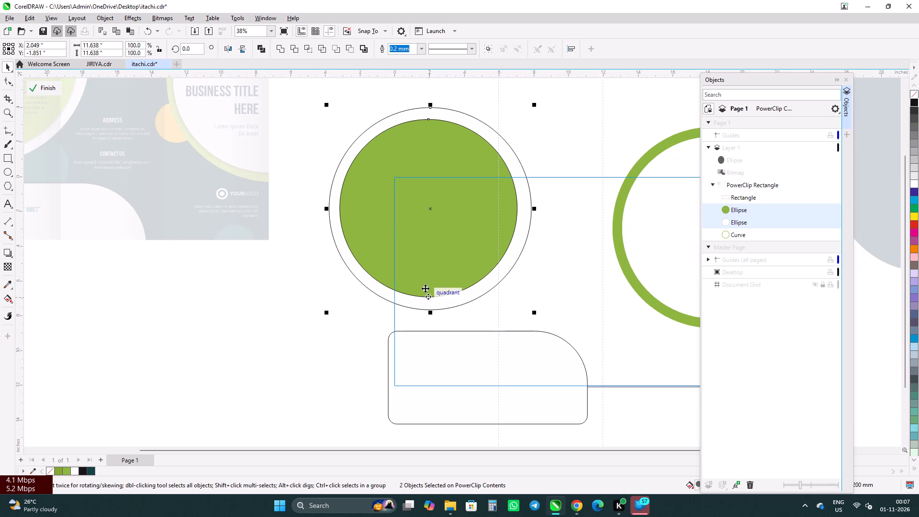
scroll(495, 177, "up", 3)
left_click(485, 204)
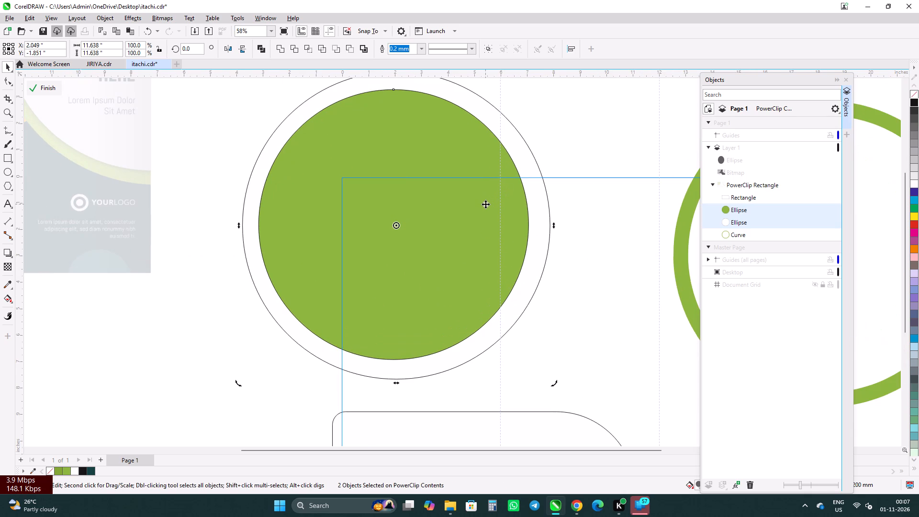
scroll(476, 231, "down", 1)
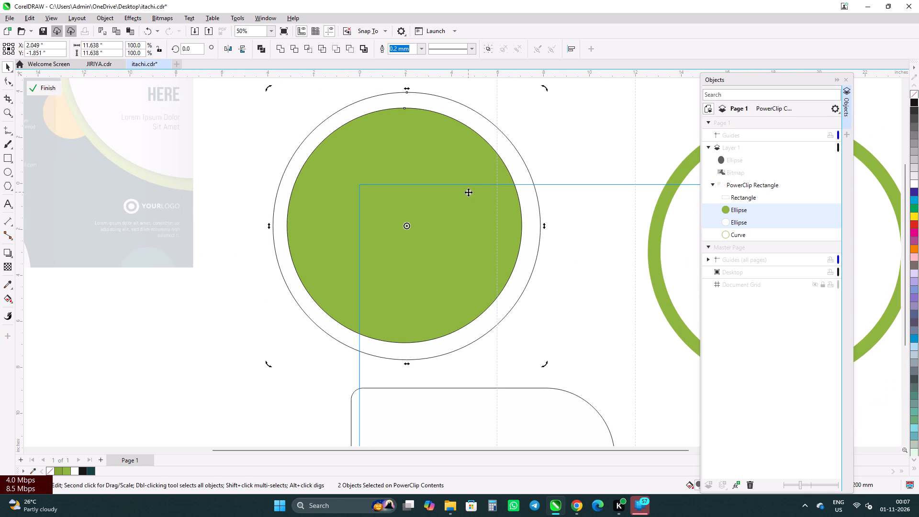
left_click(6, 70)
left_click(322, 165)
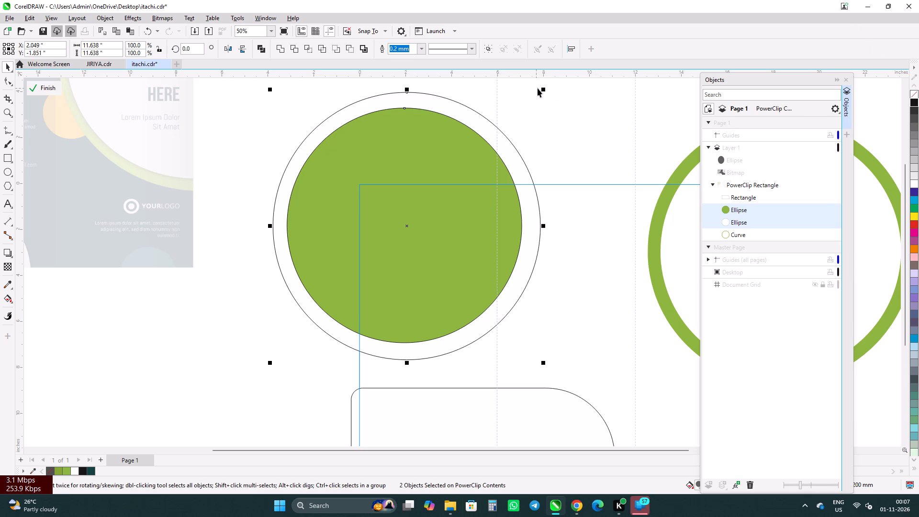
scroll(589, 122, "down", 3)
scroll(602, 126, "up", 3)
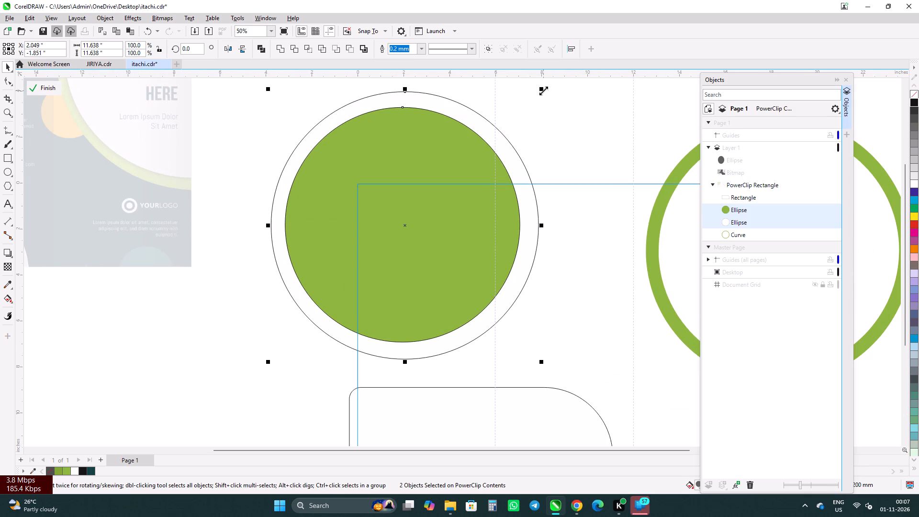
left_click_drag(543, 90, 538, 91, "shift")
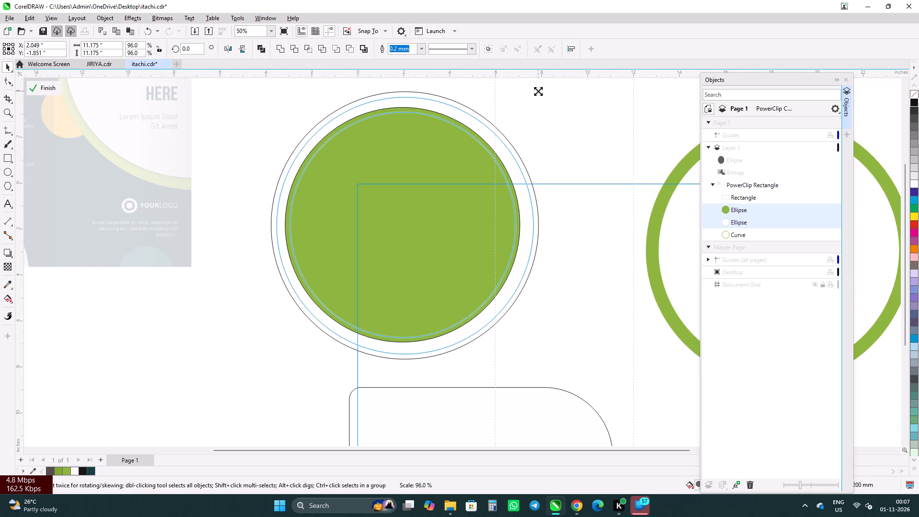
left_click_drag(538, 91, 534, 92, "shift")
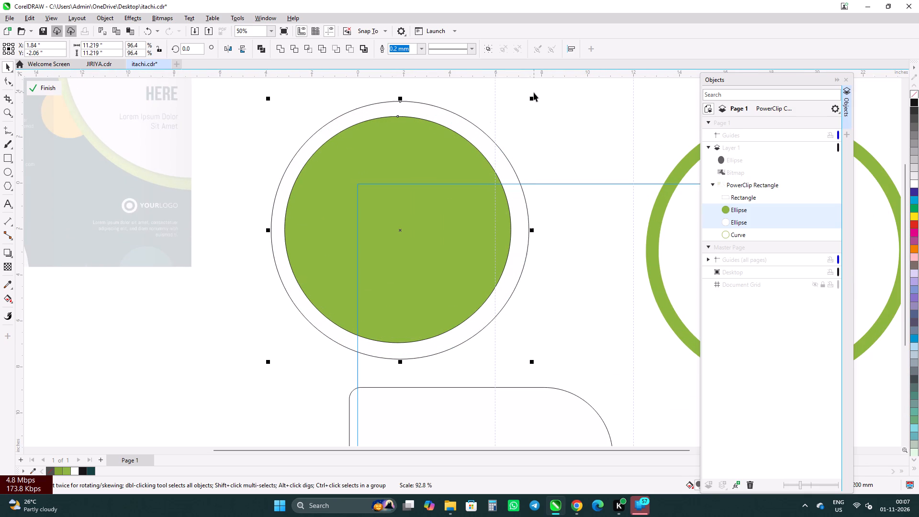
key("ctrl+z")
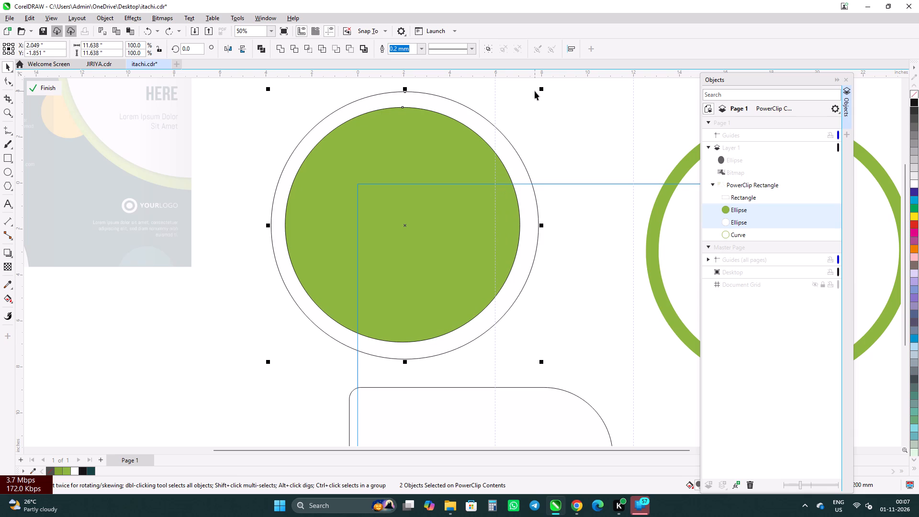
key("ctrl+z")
Ungroup the green circle and the outlined circle around it so each can be edited separately.
left_click(560, 90)
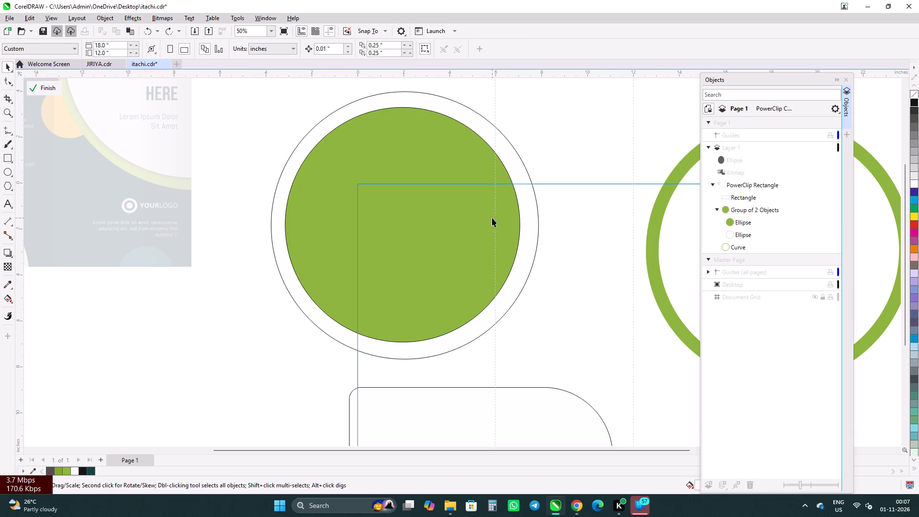
left_click(492, 218)
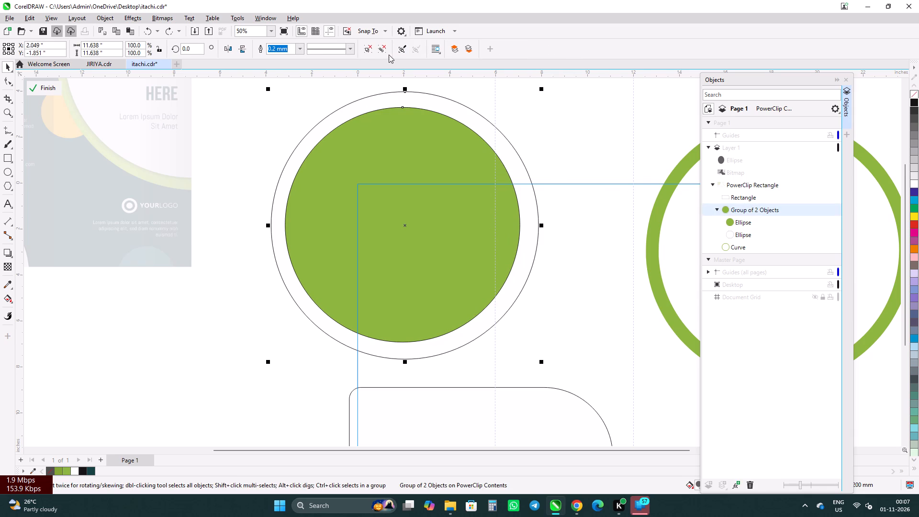
left_click(380, 50)
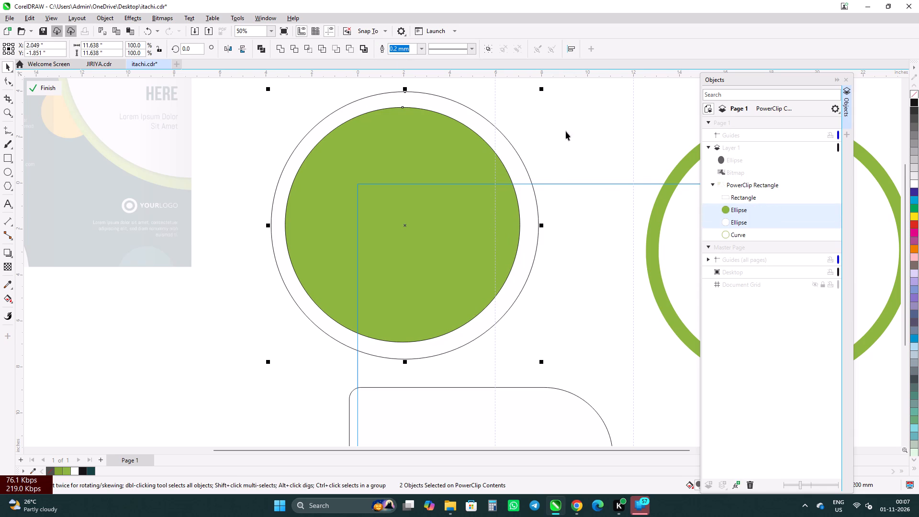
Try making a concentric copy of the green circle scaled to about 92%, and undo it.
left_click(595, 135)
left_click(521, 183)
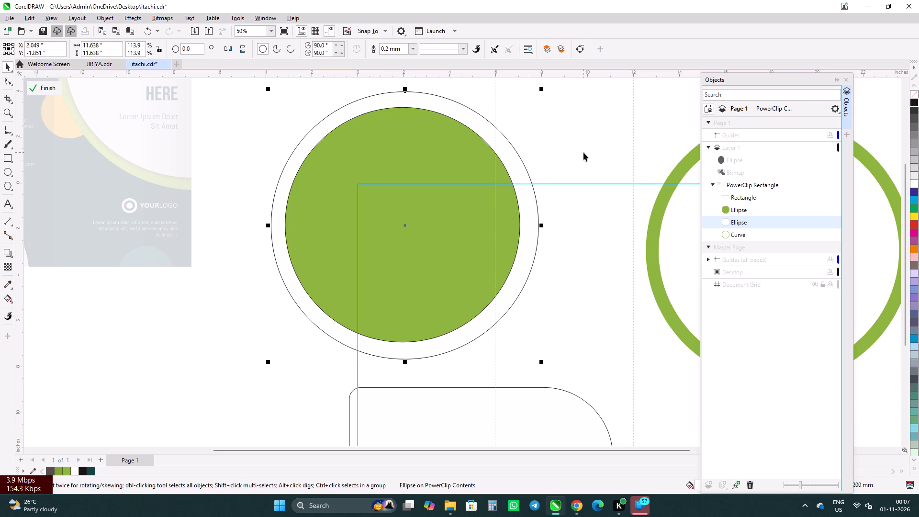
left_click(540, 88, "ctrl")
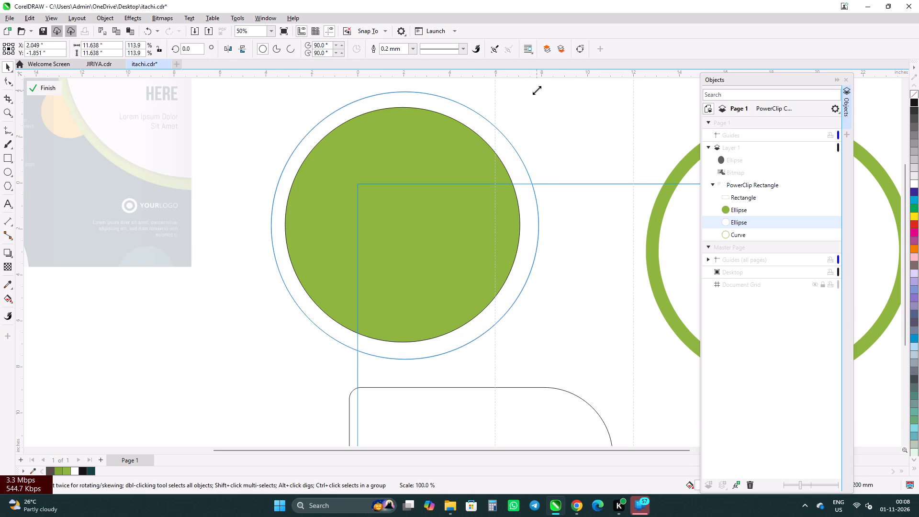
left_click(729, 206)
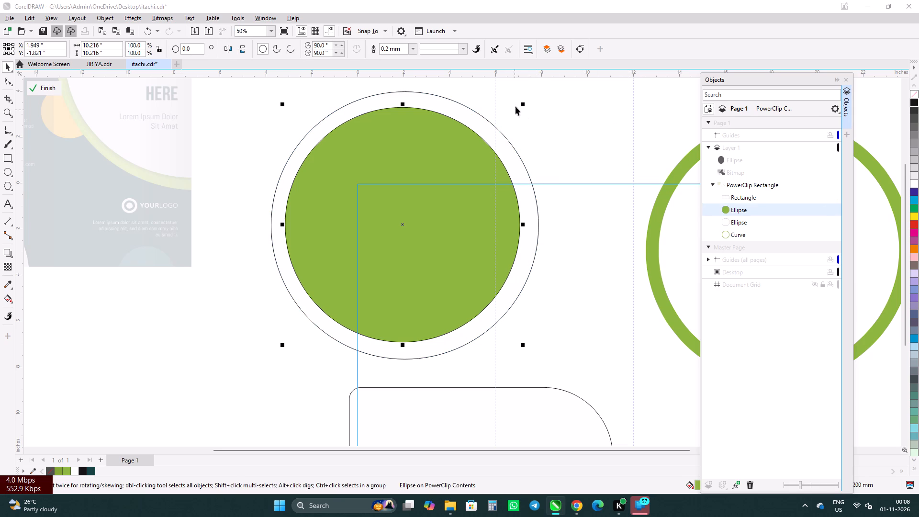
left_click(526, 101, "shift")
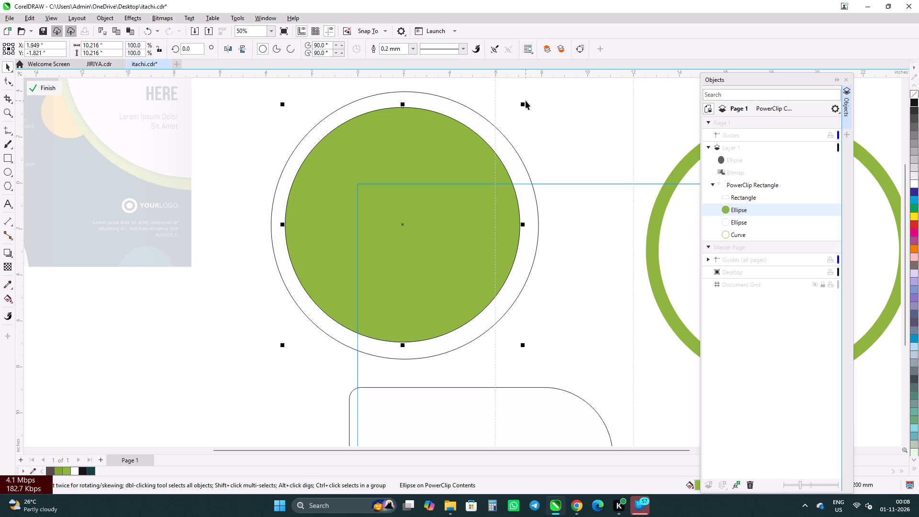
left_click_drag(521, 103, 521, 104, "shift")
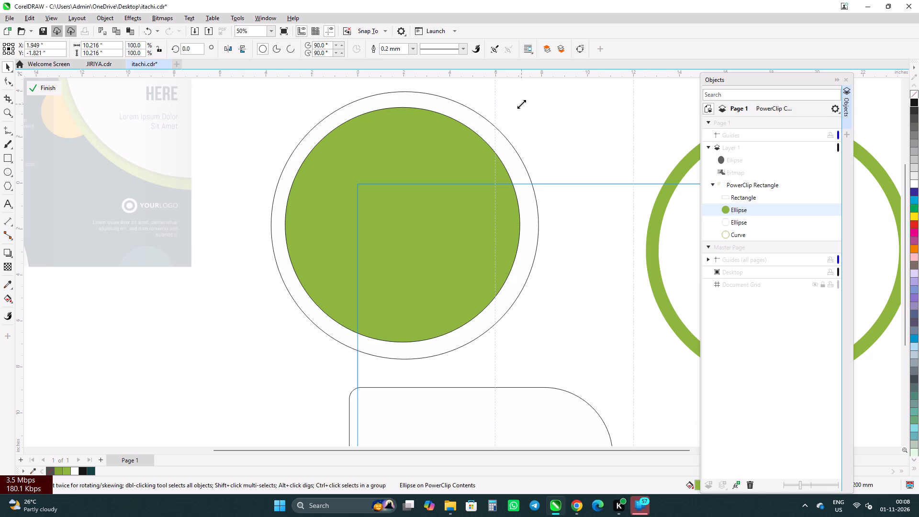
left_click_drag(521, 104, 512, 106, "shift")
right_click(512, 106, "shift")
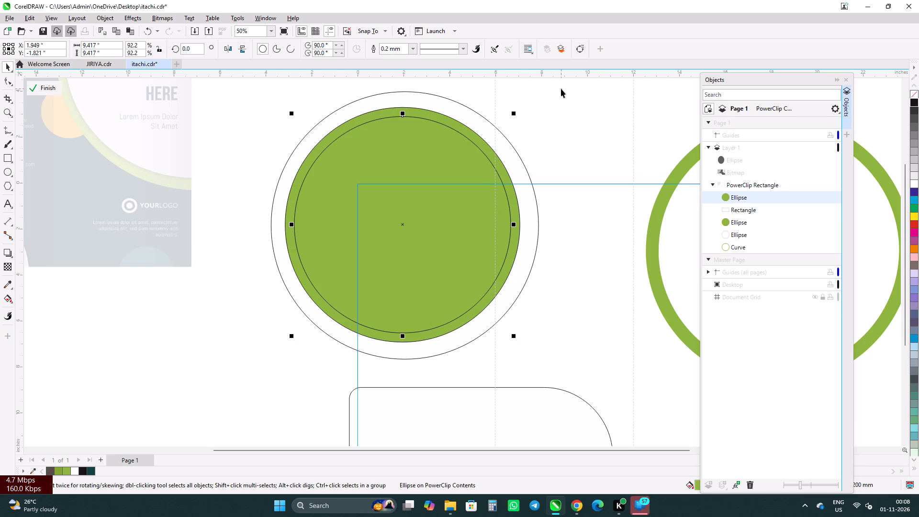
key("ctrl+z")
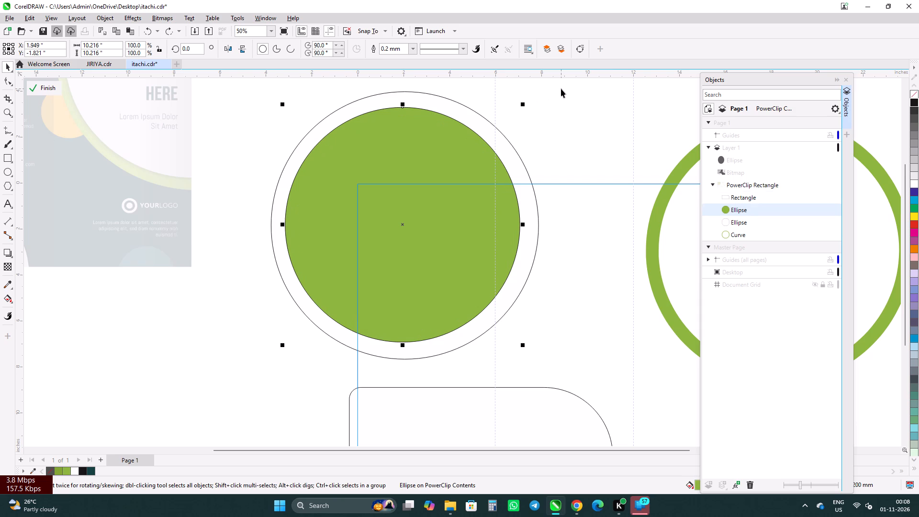
Scale the green circle down about its centre to 93%, about 9.5 inches in diameter.
left_click_drag(522, 103, 515, 105, "shift")
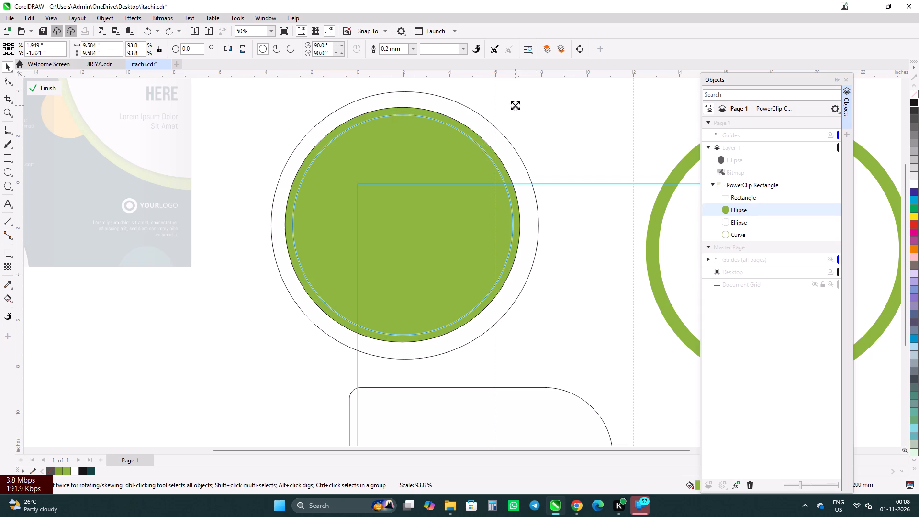
left_click_drag(515, 105, 514, 106, "shift")
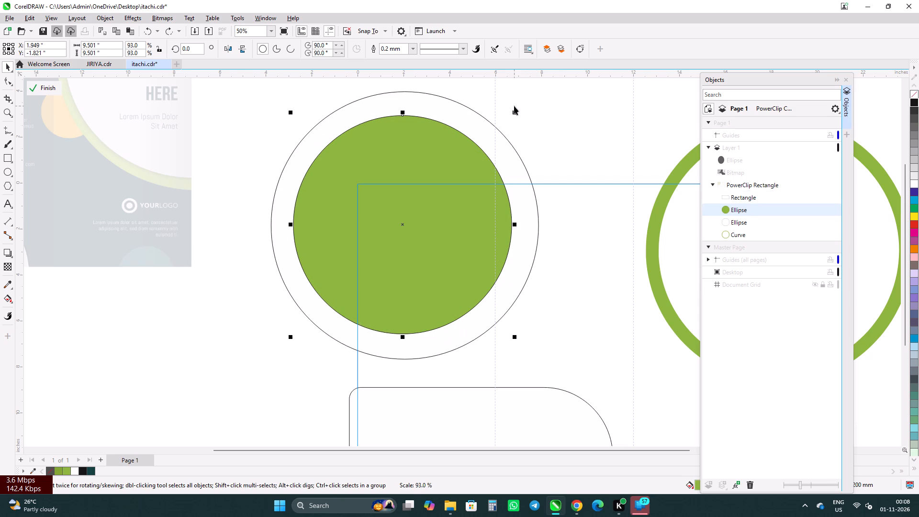
Nudge the green circle rightward inside the outlined circle to a centre X of about 2.2 inches.
scroll(663, 233, "down", 2)
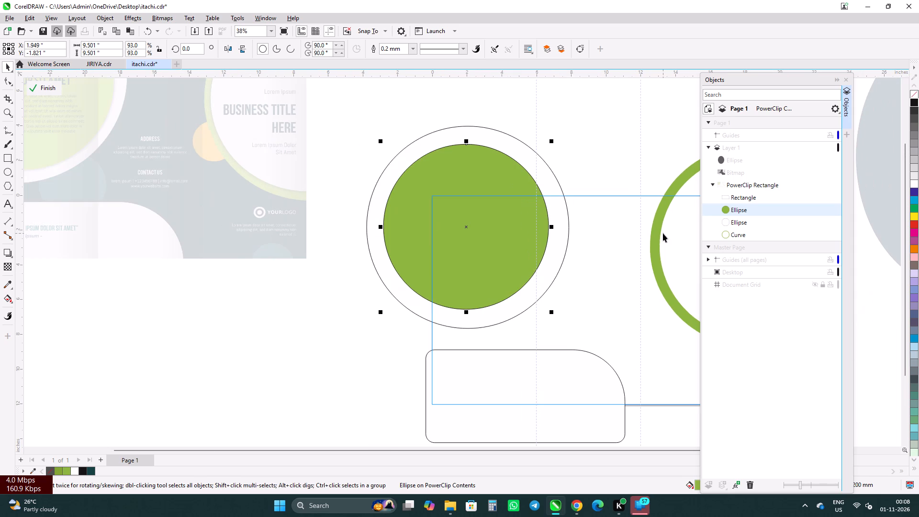
scroll(538, 218, "up", 1)
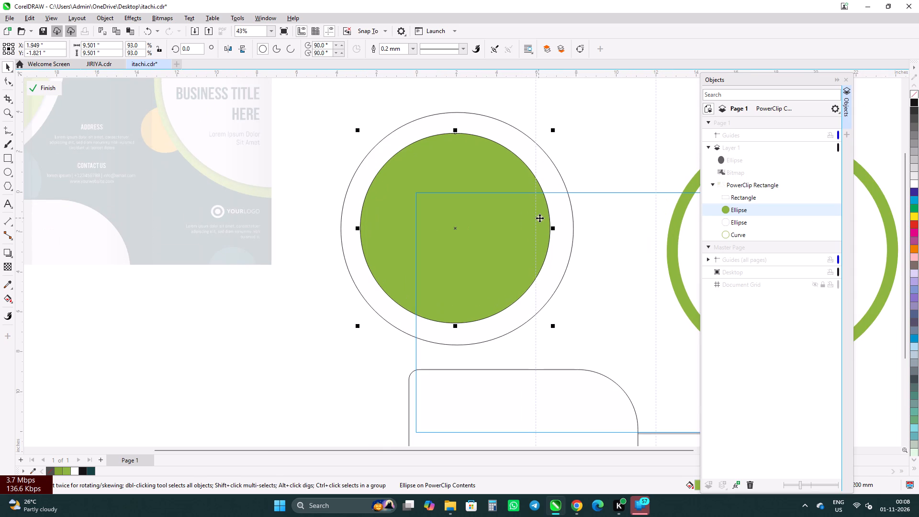
key("Right")
key("Right")
key("Right")
key("Right")
key("Right")
key("Right")
key("Right")
key("Right")
key("Right")
key("Right")
key("Right")
key("Right")
key("Right")
key("Right")
key("Right")
key("Right")
key("Right")
key("Right")
key("Right")
key("Right")
key("Right")
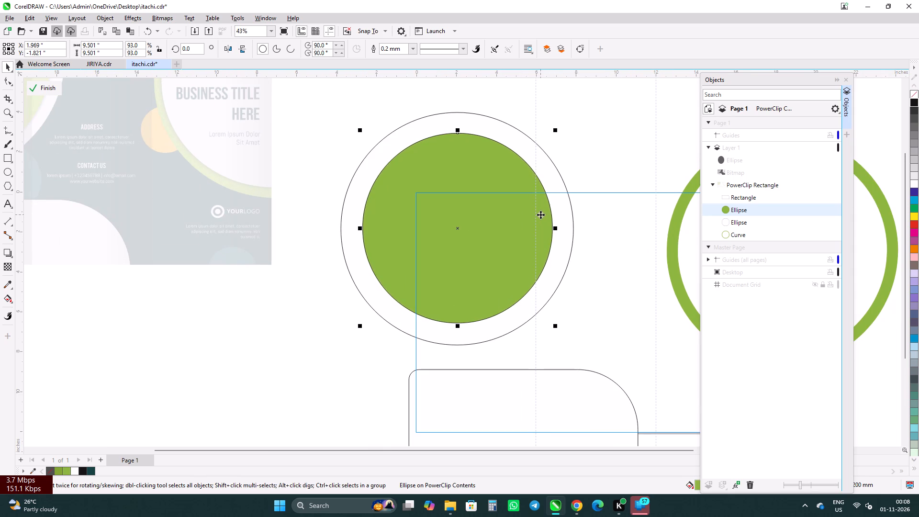
key("Right")
key("Right")
key("Right")
key("Right")
key("Right")
key("Right")
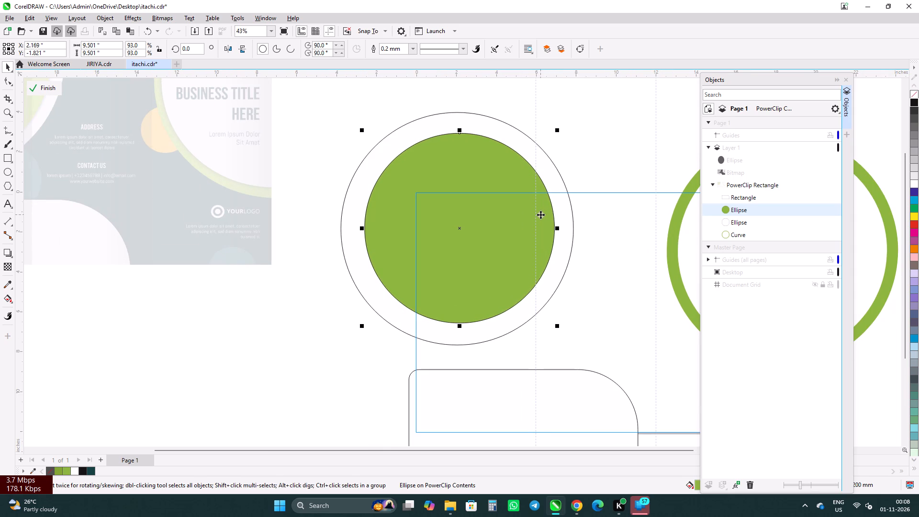
Nudge the green circle rightward and slightly down inside the outlined circle, to a centre X of about 2.33 inches.
key("Right")
key("Right")
scroll(548, 213, "down", 2)
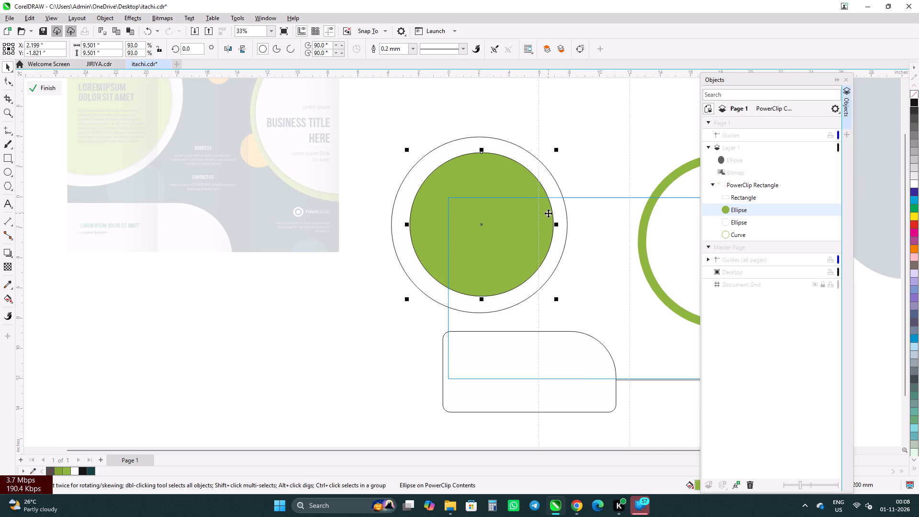
key("Right")
key("Right")
key("Down")
key("Right")
key("Right")
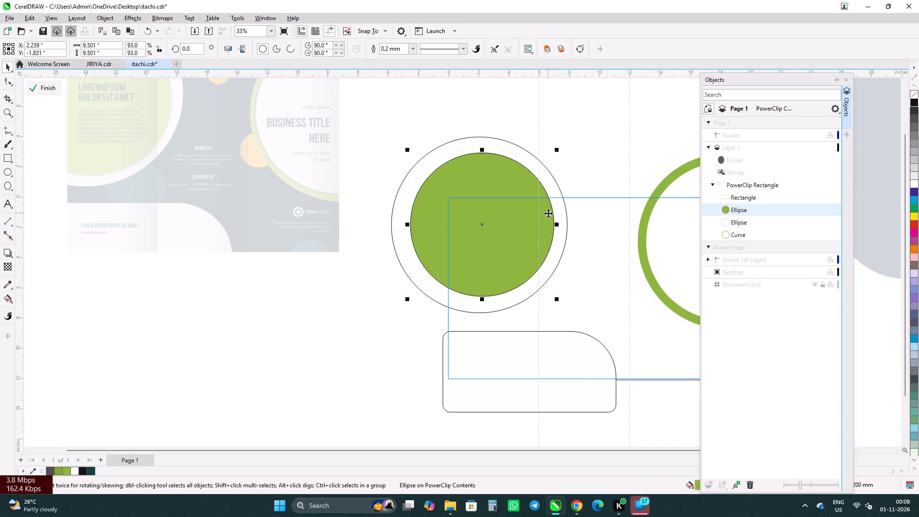
key("Right")
key("Right")
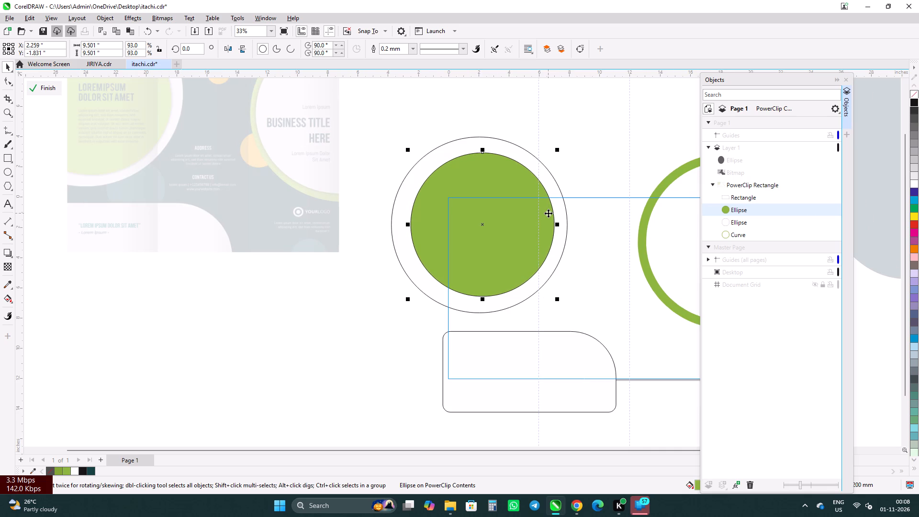
type("0000")
key("Right")
key("Right")
key("Right")
key("Right")
key("Right")
key("Right")
key("Right")
key("Right")
key("Right")
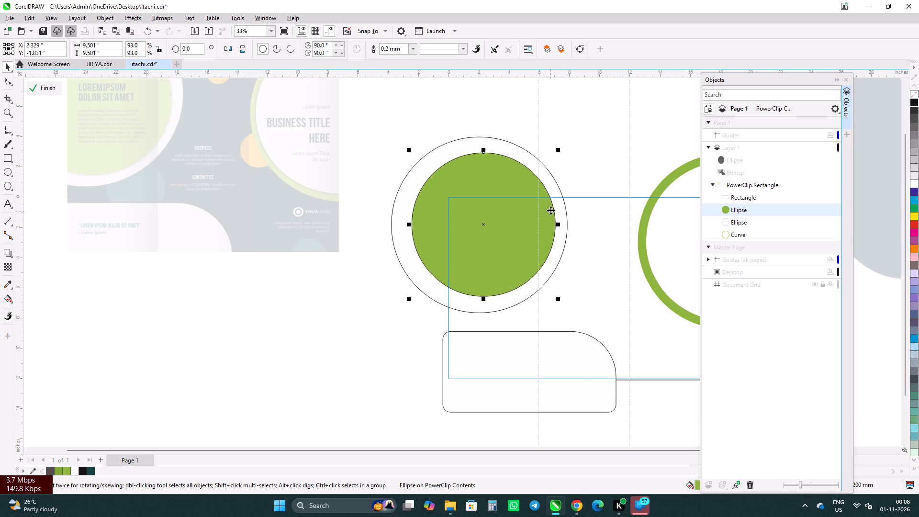
Nudge the green circle downward inside the outlined circle to a centre Y of about -2.01 inches.
key("Down")
key("Down")
key("Down")
key("Down")
key("Down")
key("Down")
key("Down")
key("Down")
key("Down")
key("Down")
key("Down")
key("Down")
key("Down")
key("Down")
key("Down")
key("Down")
key("Down")
key("Down")
key("Down")
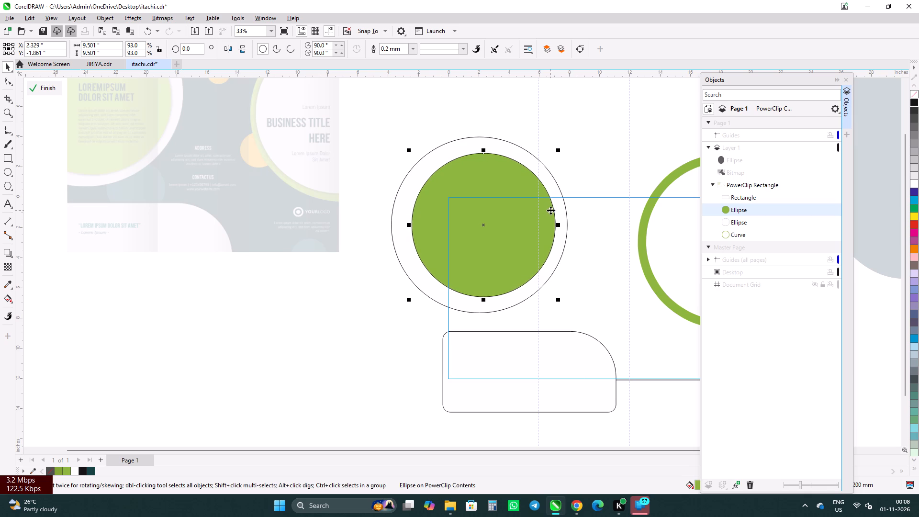
key("Down")
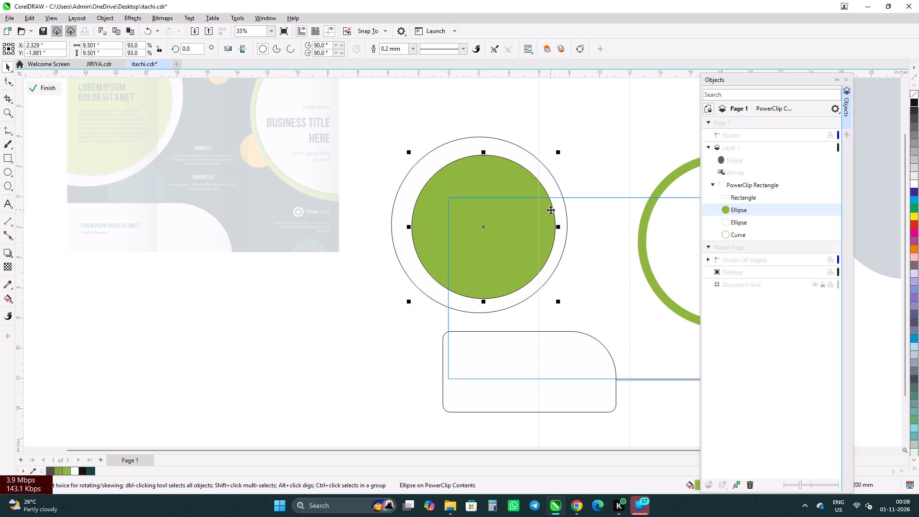
key("Down")
key("Down")
key("Down")
Fine-tune the green circle's position to a centre of about X 2.4 and Y -1.96 inches.
key("Right")
key("Right")
key("Right")
key("Right")
key("Right")
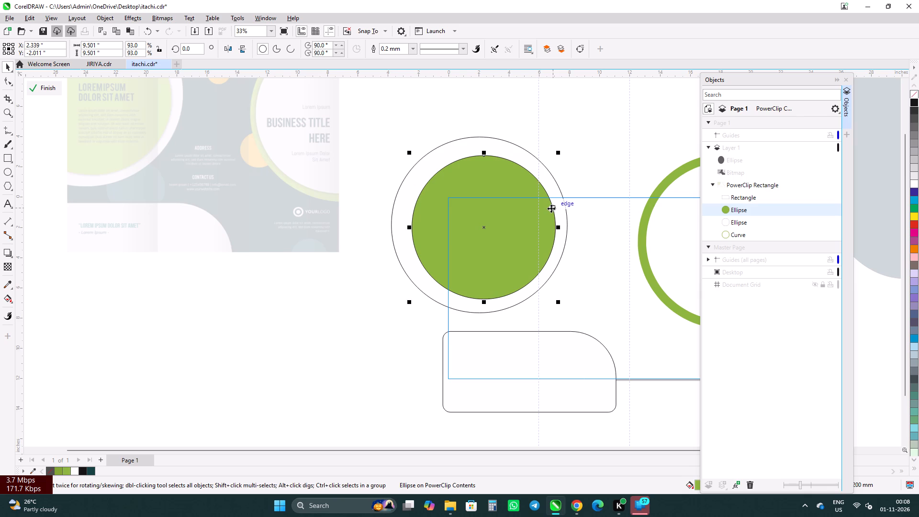
key("Right")
key("Right")
key("Right")
key("Up")
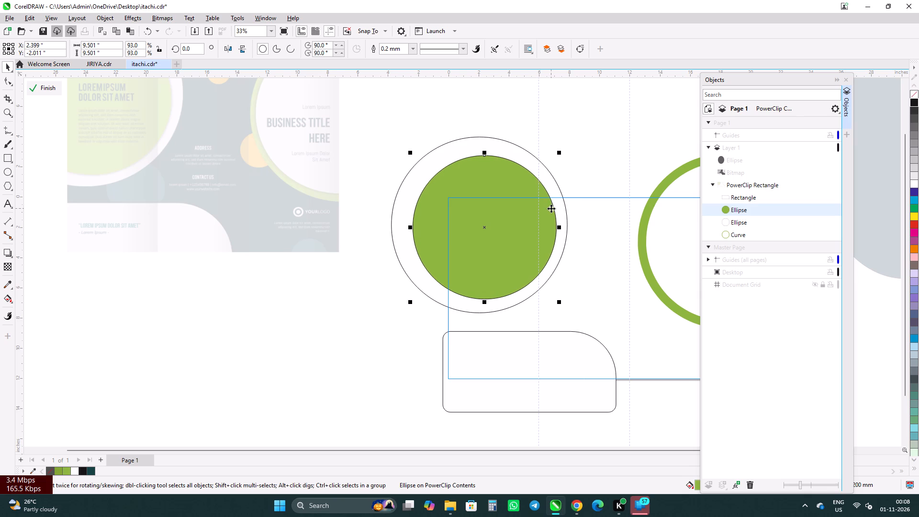
key("Up")
key("Up")
key("Up")
key("Left")
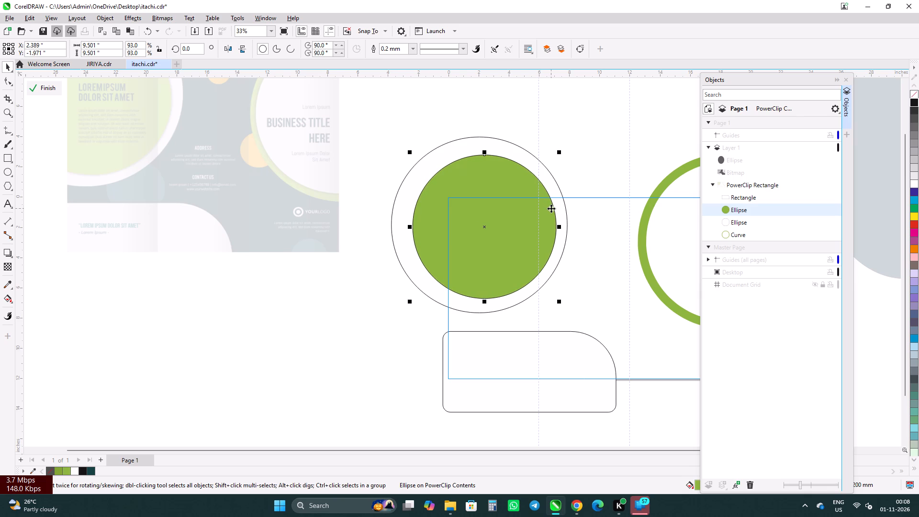
key("Down")
key("Right")
key("Up")
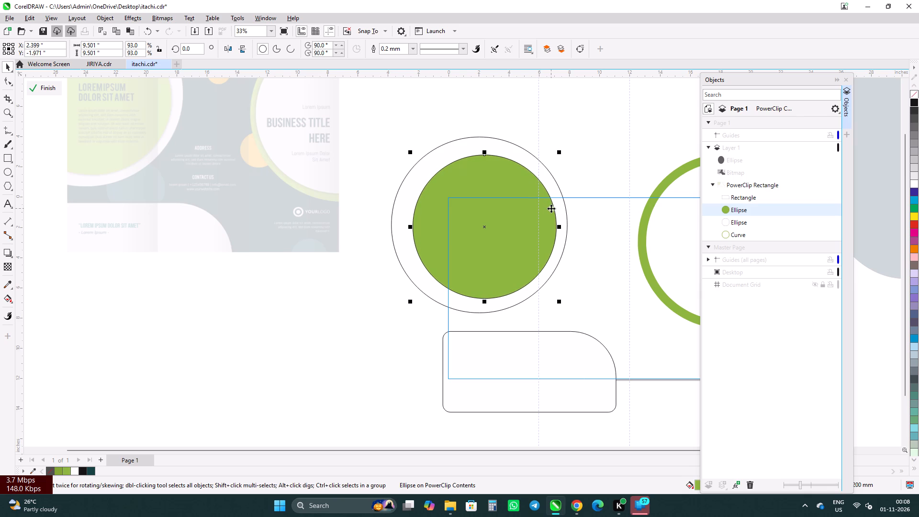
key("Up")
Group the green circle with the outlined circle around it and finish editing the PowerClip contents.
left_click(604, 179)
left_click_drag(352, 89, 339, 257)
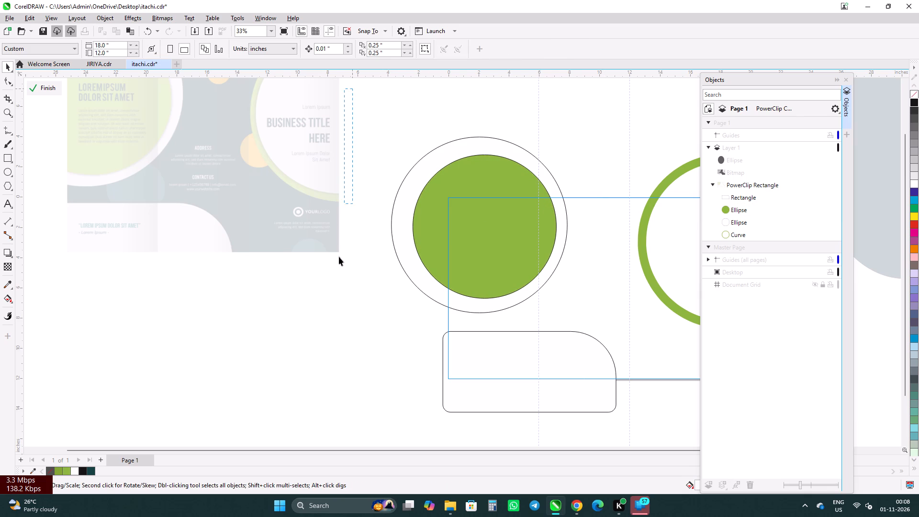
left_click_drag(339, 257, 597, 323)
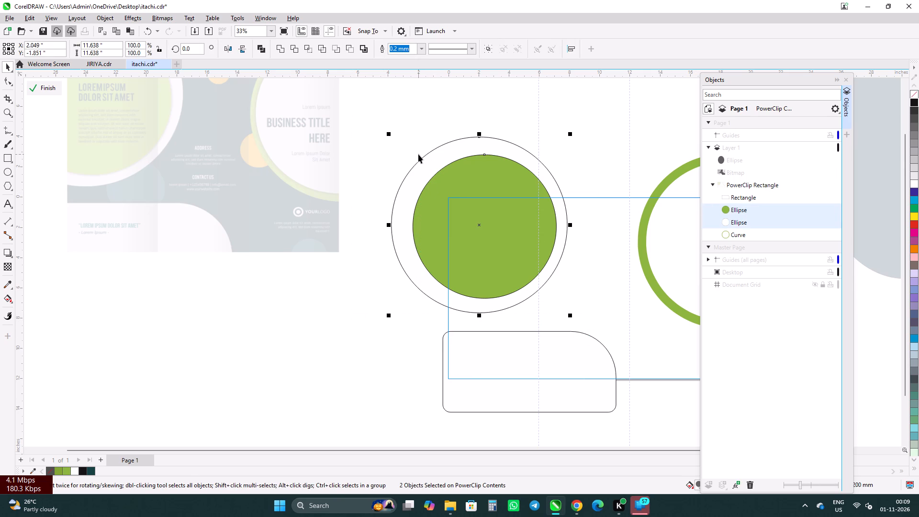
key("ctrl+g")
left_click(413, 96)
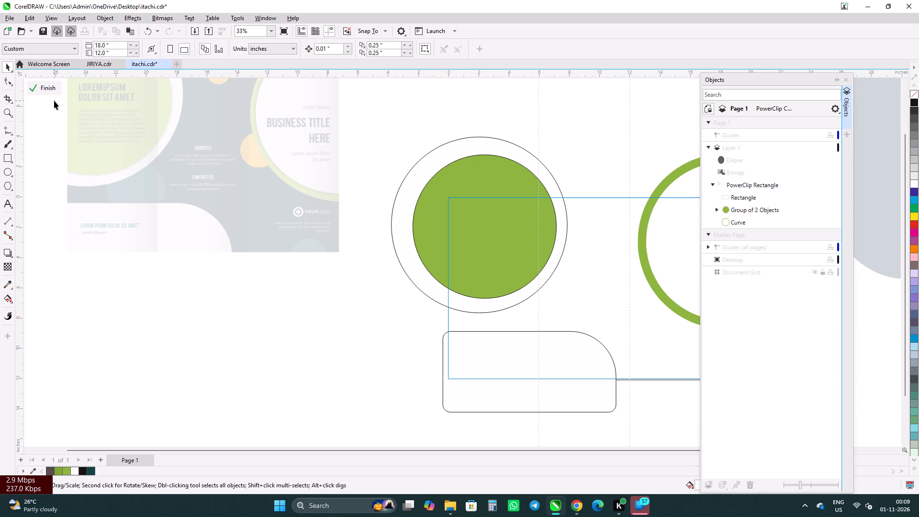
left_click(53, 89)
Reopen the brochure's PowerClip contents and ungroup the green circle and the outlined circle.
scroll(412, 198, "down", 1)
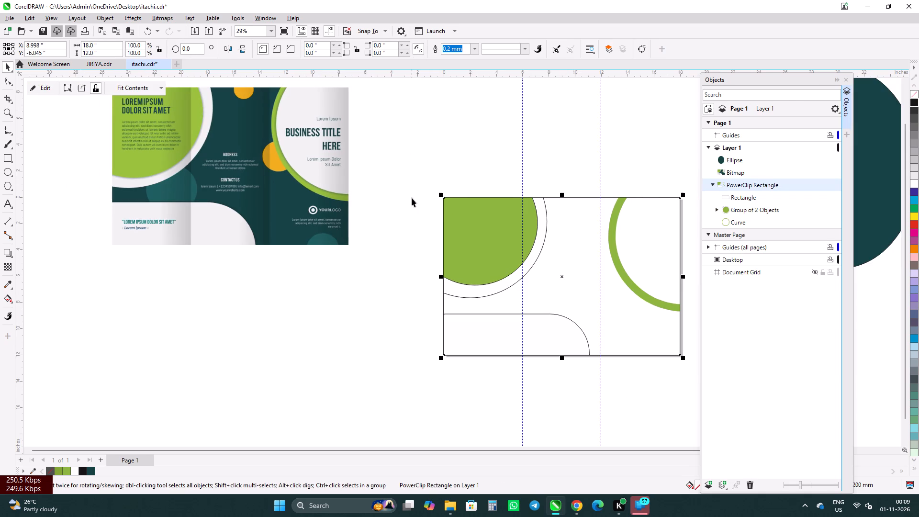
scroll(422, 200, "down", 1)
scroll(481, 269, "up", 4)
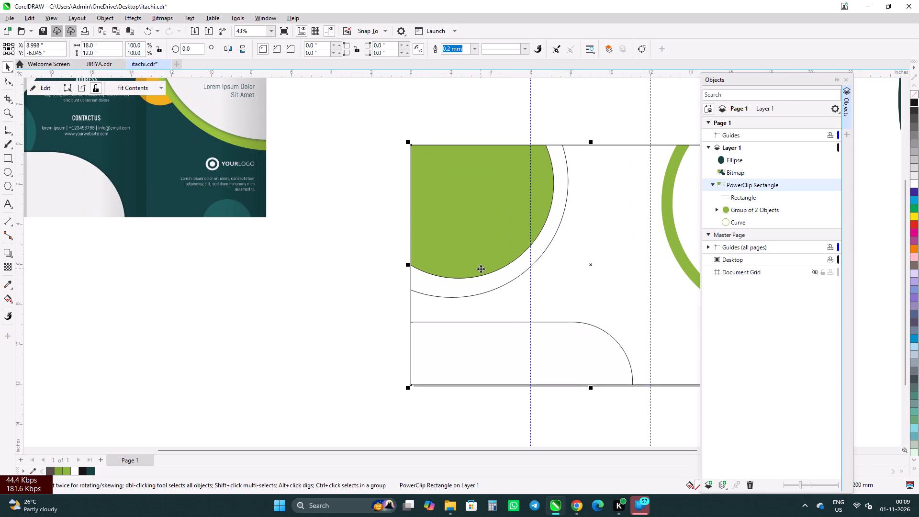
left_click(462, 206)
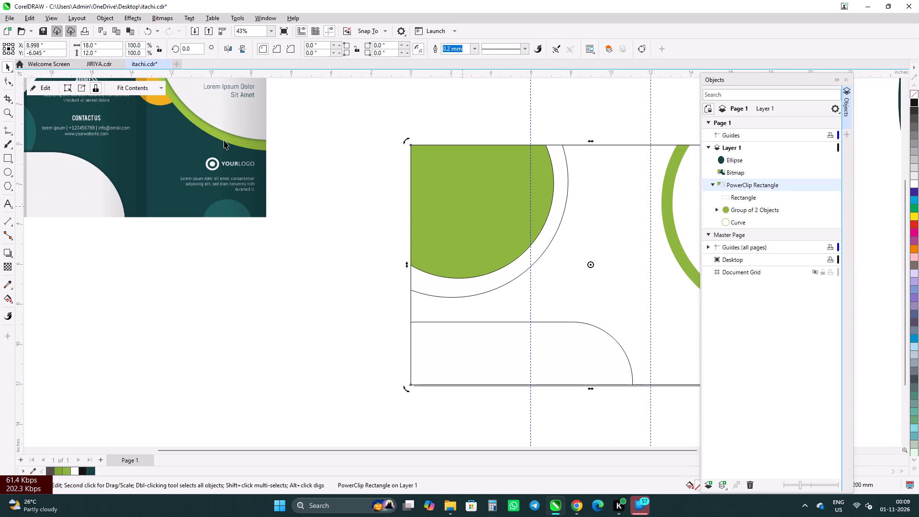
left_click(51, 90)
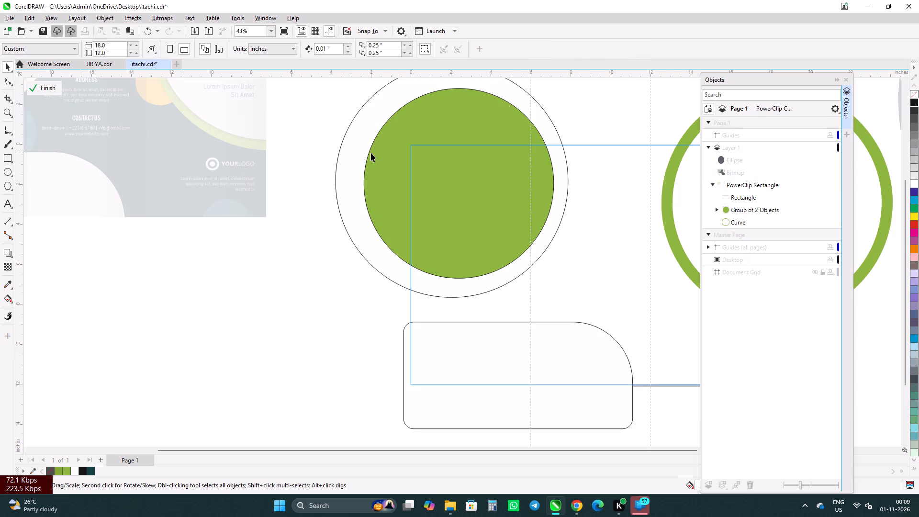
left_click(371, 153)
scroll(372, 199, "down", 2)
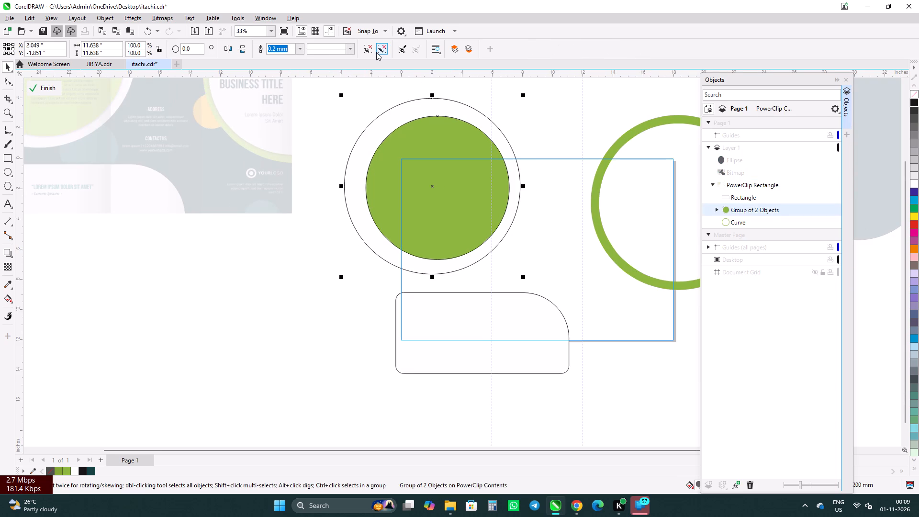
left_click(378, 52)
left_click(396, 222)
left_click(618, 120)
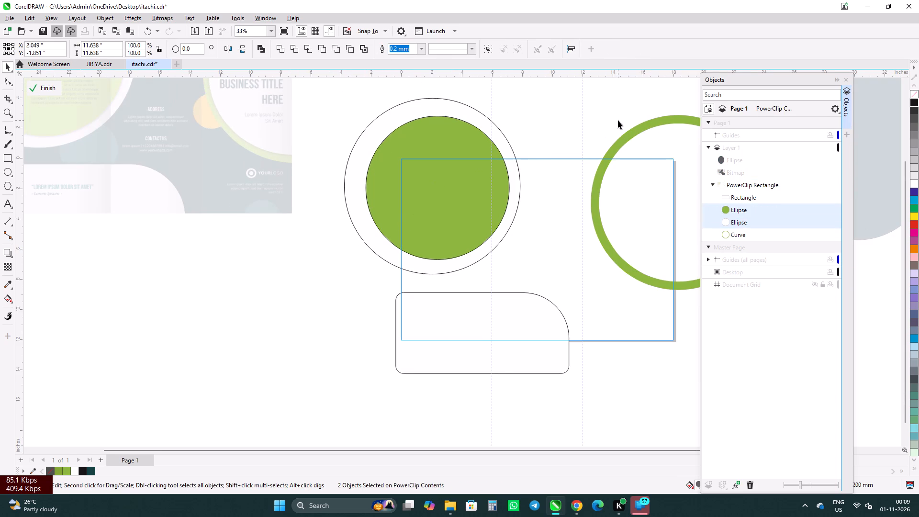
Nudge the green circle farther down inside the outlined circle to a centre Y of about -2.2 inches.
left_click(478, 168)
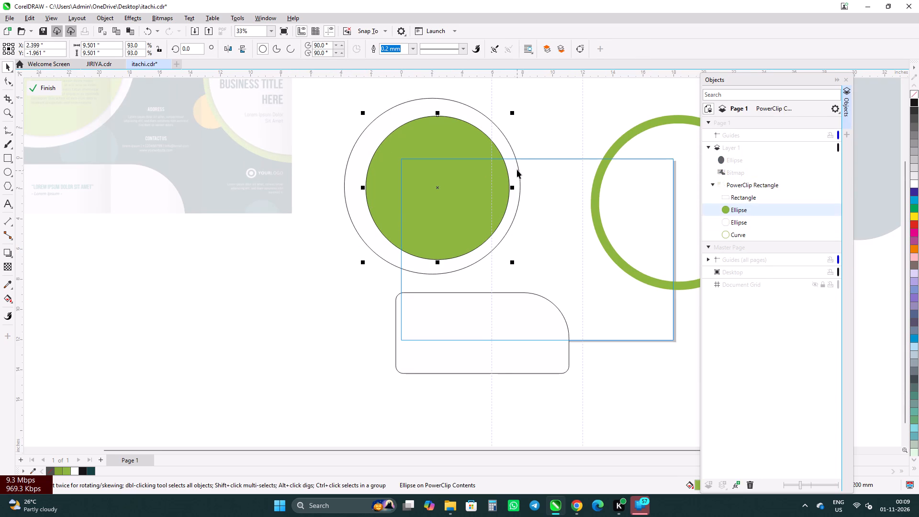
key("Down")
key("Down")
key("Down")
key("Down")
key("Down")
key("Down")
key("Down")
key("Down")
key("Down")
key("Down")
key("Down")
key("Down")
key("Down")
key("Down")
key("Down")
key("Down")
key("Down")
key("Down")
key("Down")
key("Down")
key("Down")
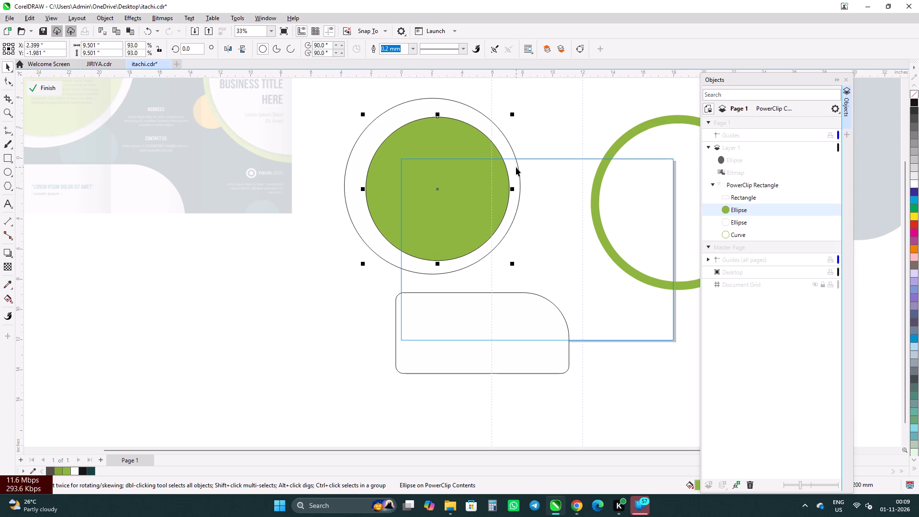
key("Down")
key("Down")
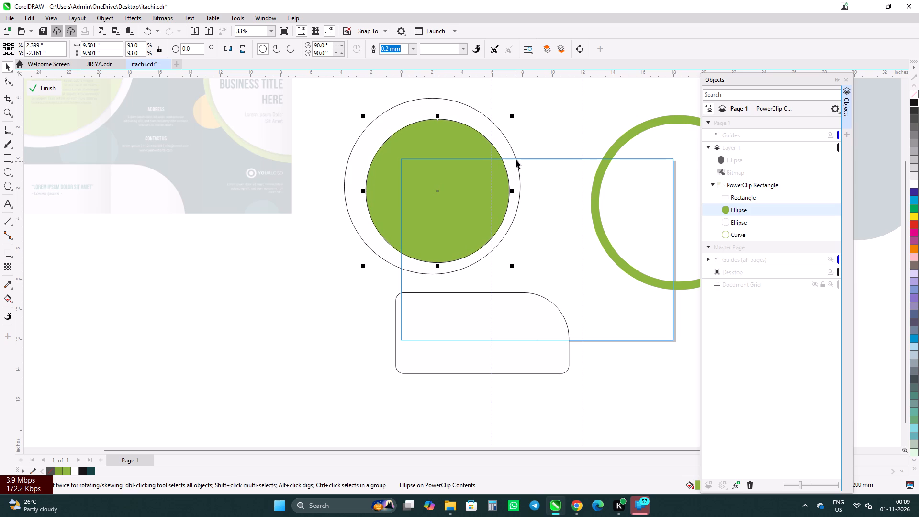
key("Down")
key("Down")
key("Down")
key("Down")
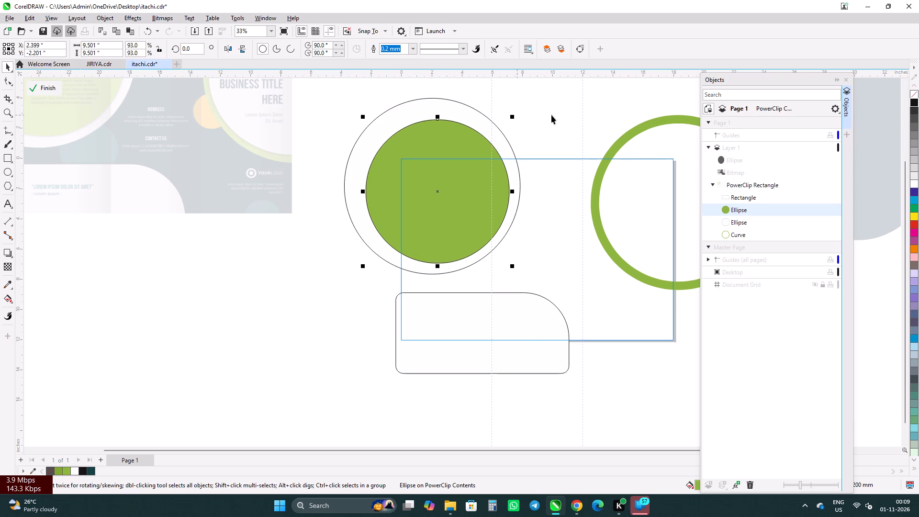
Apply Simplify to the green circle and the outlined circle to trim their overlapping area.
left_click(551, 115)
scroll(561, 138, "down", 3)
left_click_drag(407, 95, 431, 206)
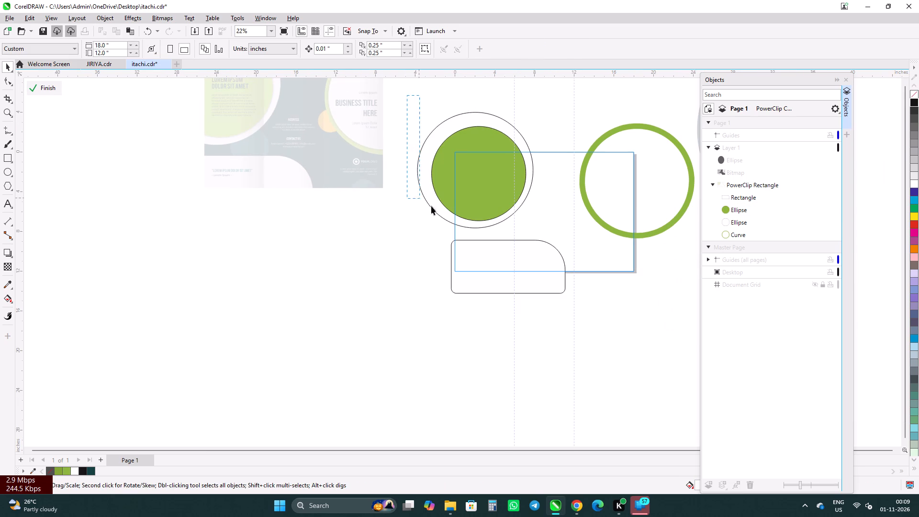
left_click_drag(431, 206, 539, 232)
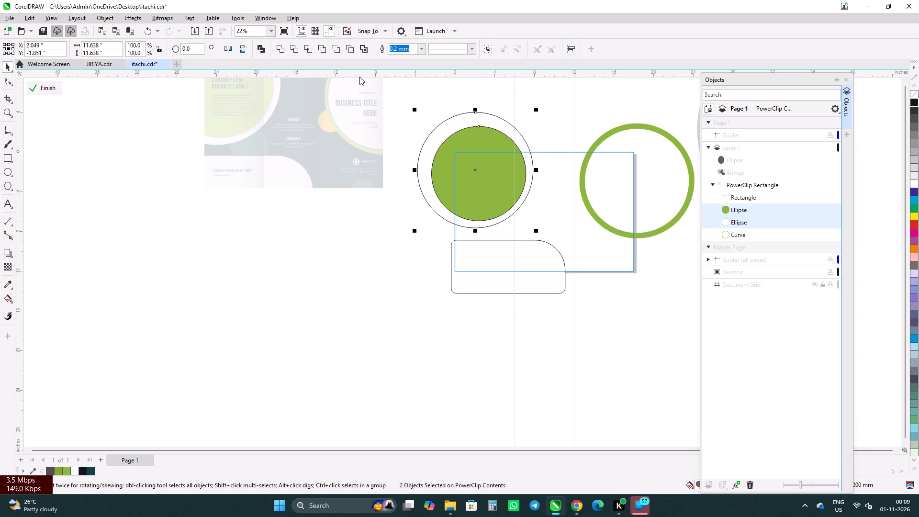
left_click(318, 50)
left_click(318, 50)
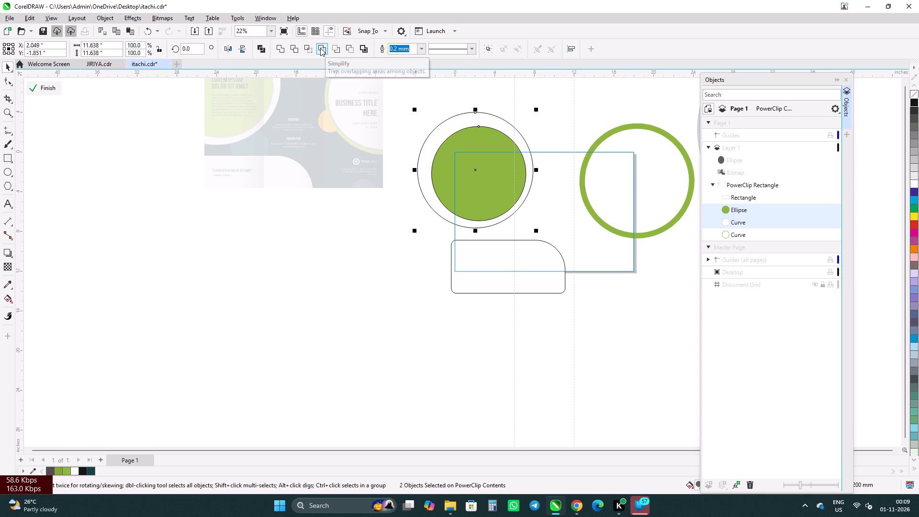
left_click(320, 48)
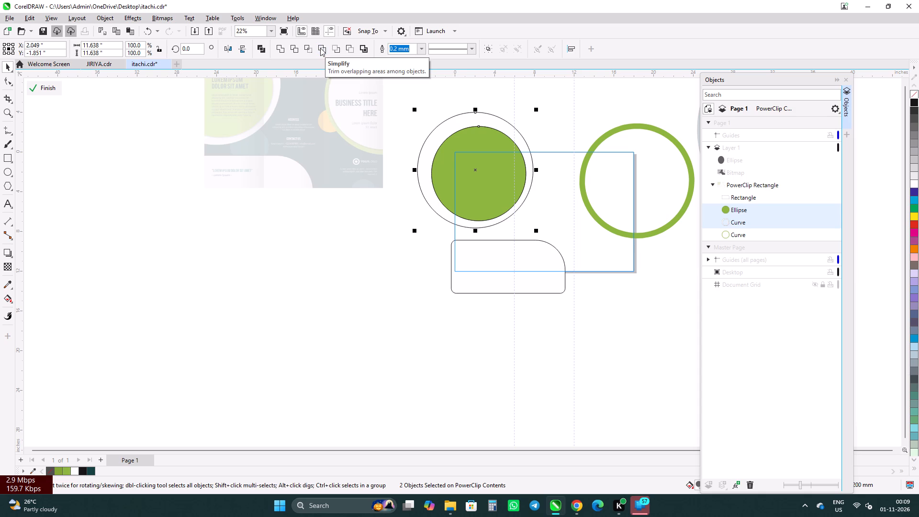
left_click(320, 48)
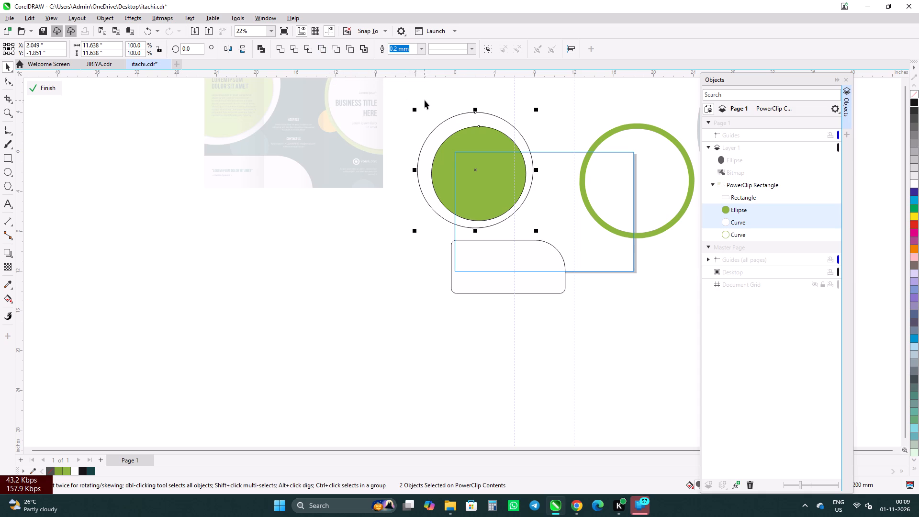
Group the green circle with the trimmed outer ring and finish editing the PowerClip contents.
key("ctrl+g")
left_click(434, 115)
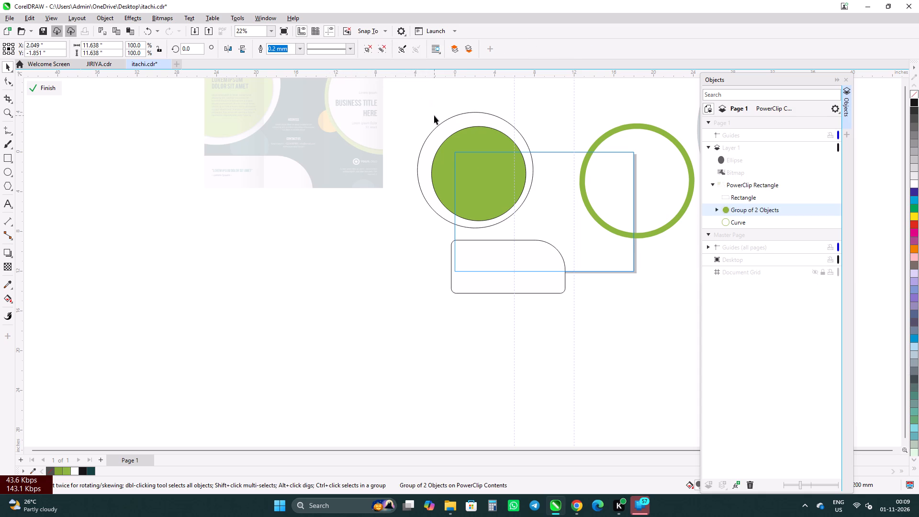
left_click(55, 91)
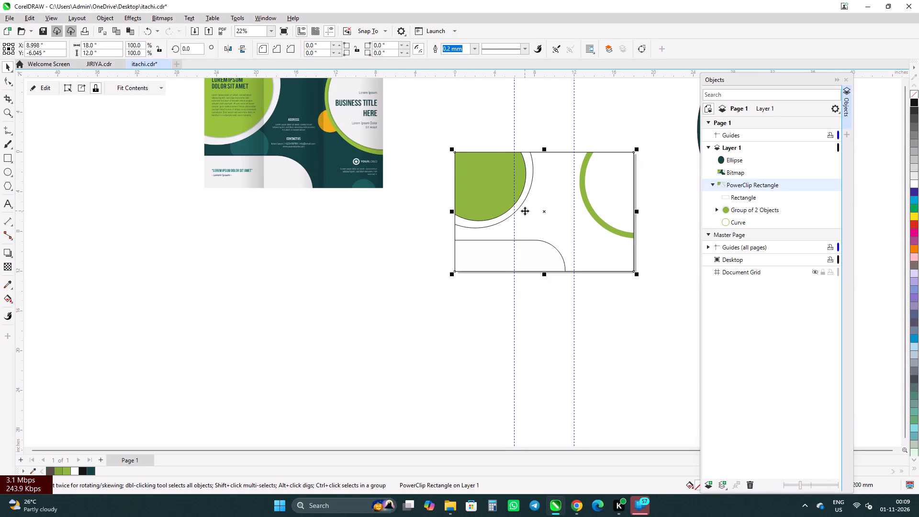
Delete the dark teal ellipse standing beside the brochure.
scroll(525, 211, "up", 4)
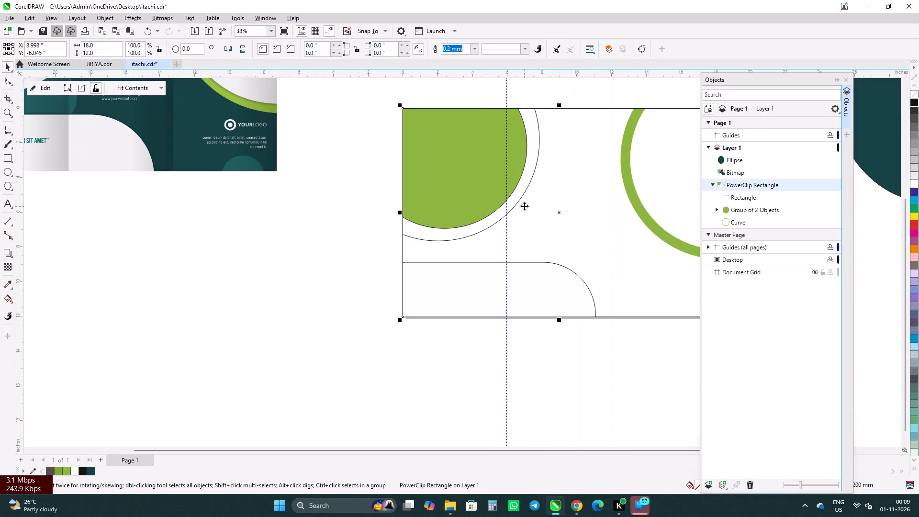
scroll(524, 206, "up", 5)
scroll(524, 206, "down", 10)
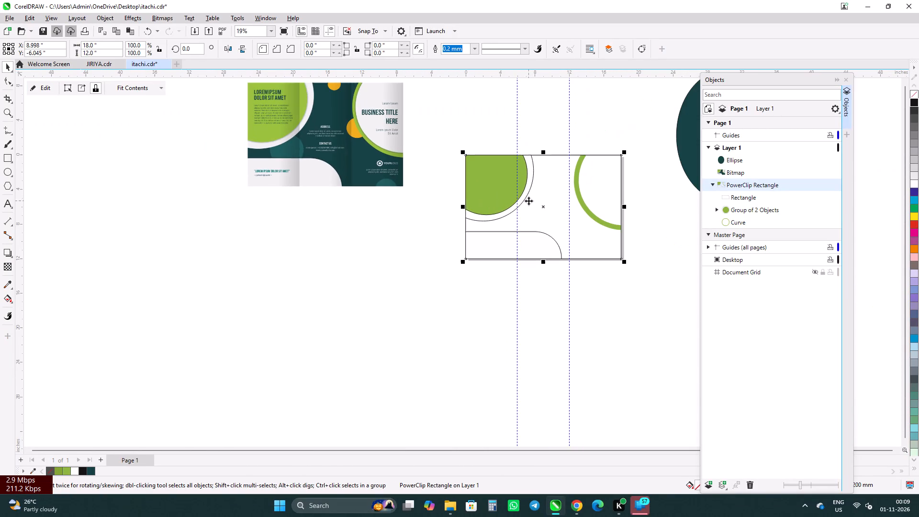
scroll(529, 195, "down", 3)
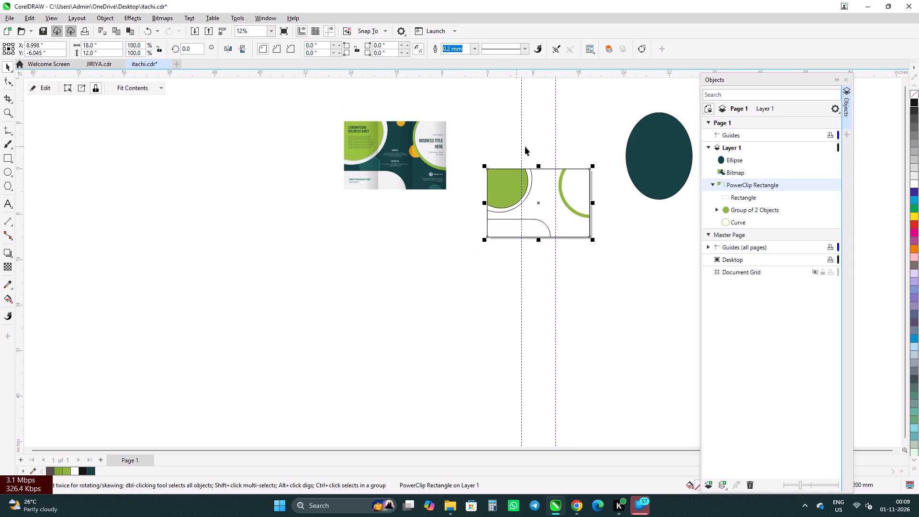
scroll(525, 146, "up", 1)
left_click(674, 145)
scroll(580, 123, "down", 5)
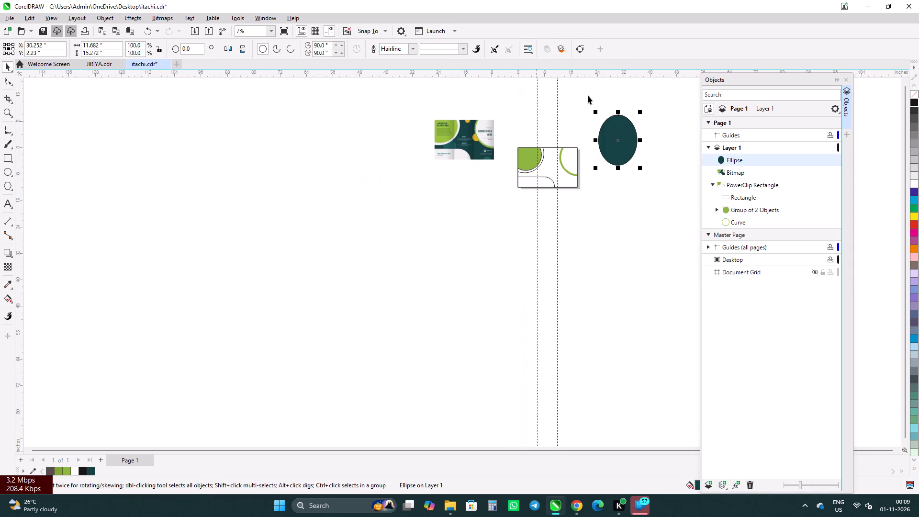
left_click_drag(585, 82, 689, 204)
key("Delete")
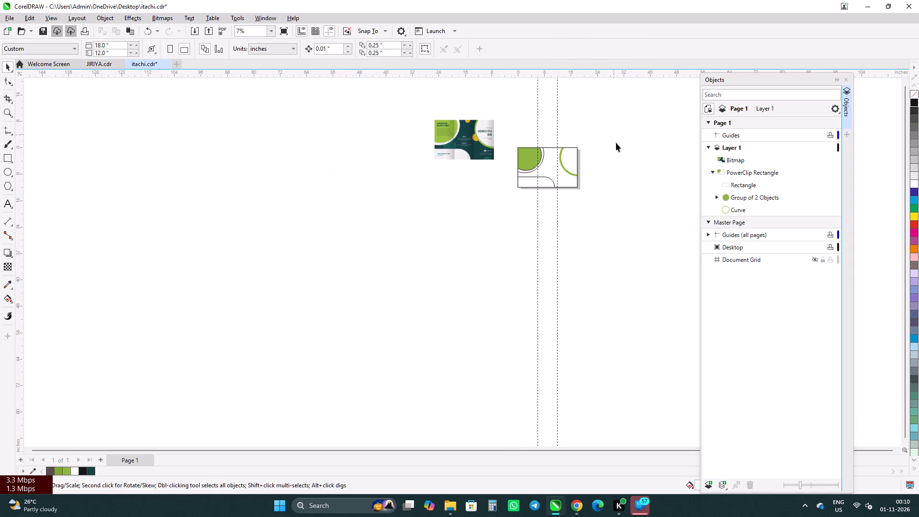
Fill the brochure's PowerClip rectangle with the dark teal from the document palette.
scroll(509, 165, "up", 3)
scroll(485, 256, "down", 5)
scroll(516, 182, "up", 4)
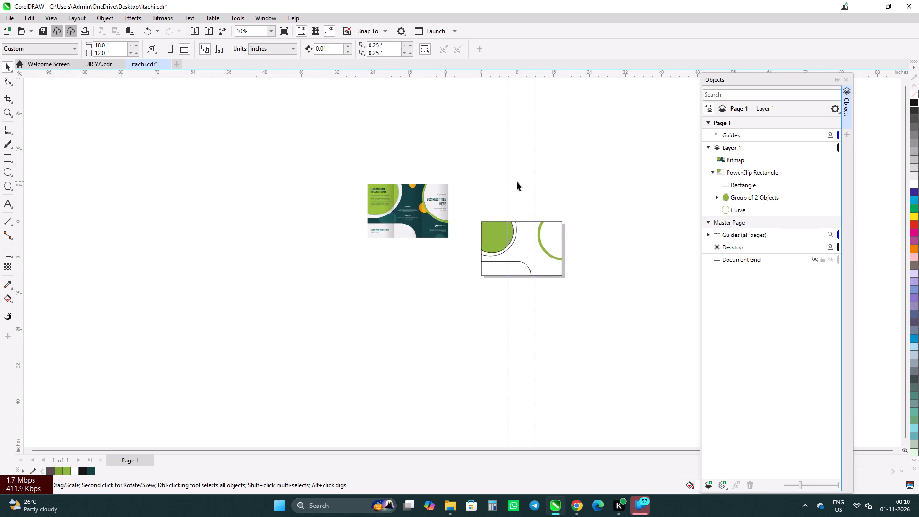
scroll(548, 276, "up", 4)
scroll(588, 223, "up", 3)
scroll(581, 228, "down", 3)
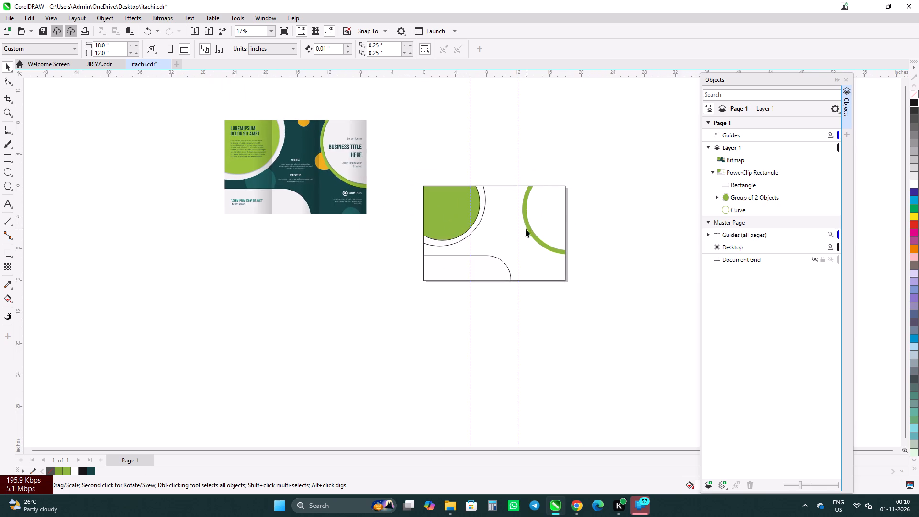
scroll(533, 176, "up", 2)
left_click(459, 256)
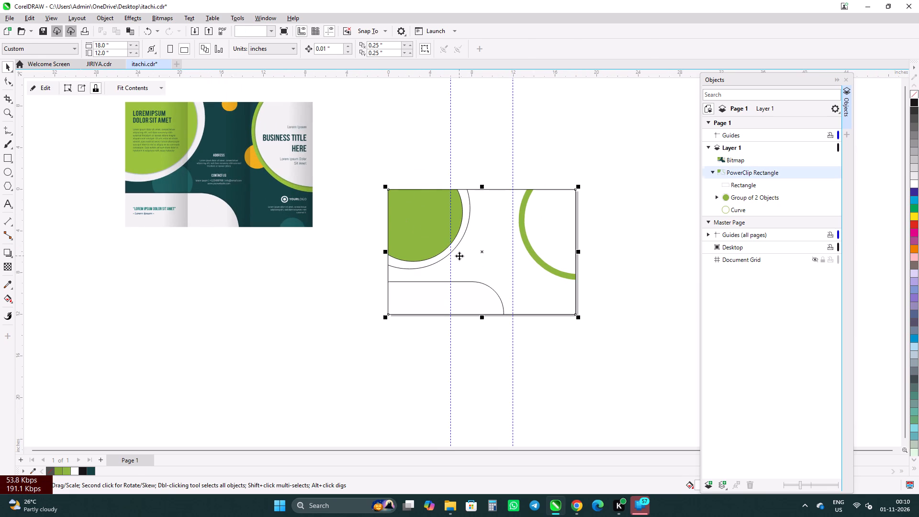
left_click(90, 469)
left_click(378, 126)
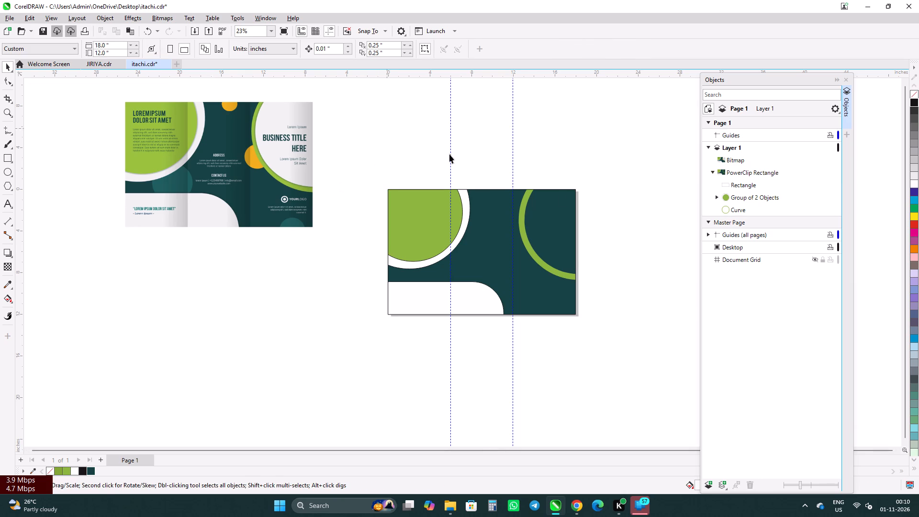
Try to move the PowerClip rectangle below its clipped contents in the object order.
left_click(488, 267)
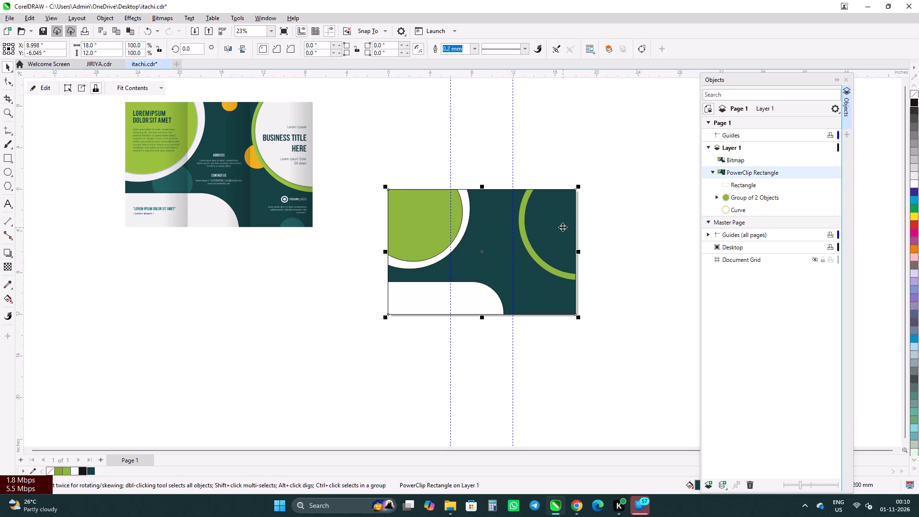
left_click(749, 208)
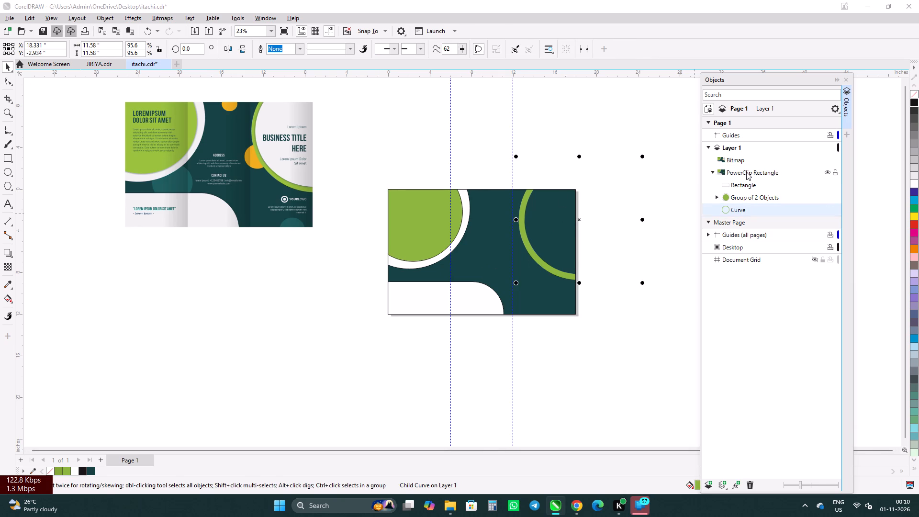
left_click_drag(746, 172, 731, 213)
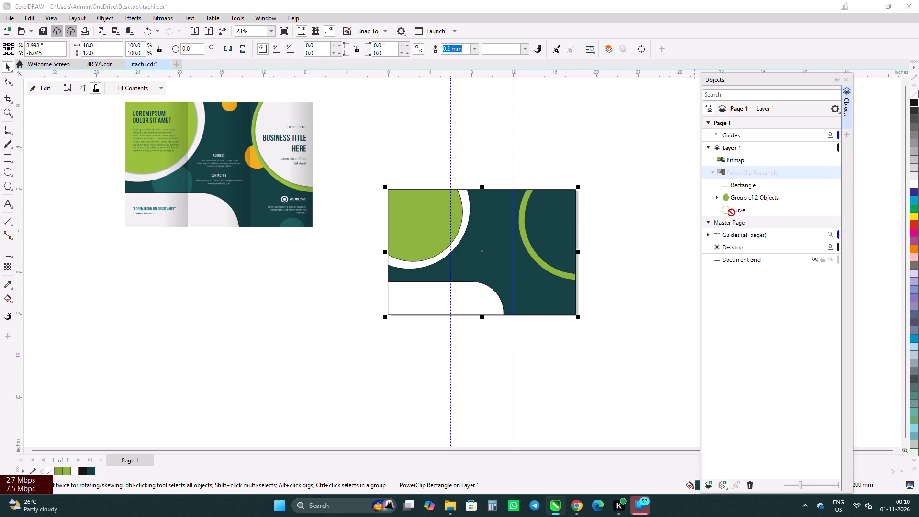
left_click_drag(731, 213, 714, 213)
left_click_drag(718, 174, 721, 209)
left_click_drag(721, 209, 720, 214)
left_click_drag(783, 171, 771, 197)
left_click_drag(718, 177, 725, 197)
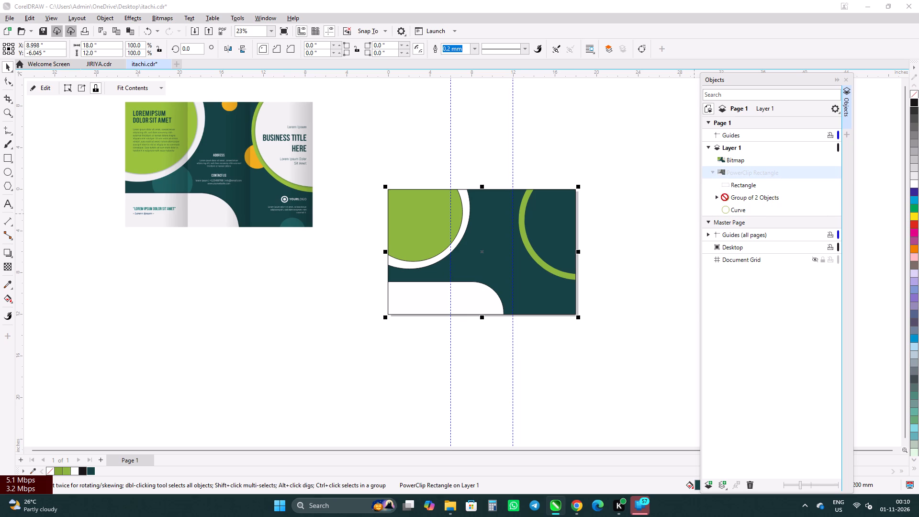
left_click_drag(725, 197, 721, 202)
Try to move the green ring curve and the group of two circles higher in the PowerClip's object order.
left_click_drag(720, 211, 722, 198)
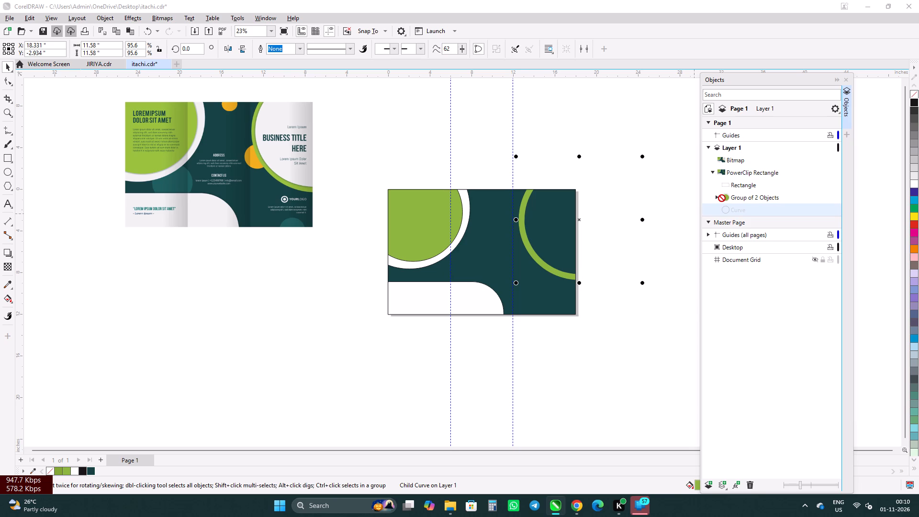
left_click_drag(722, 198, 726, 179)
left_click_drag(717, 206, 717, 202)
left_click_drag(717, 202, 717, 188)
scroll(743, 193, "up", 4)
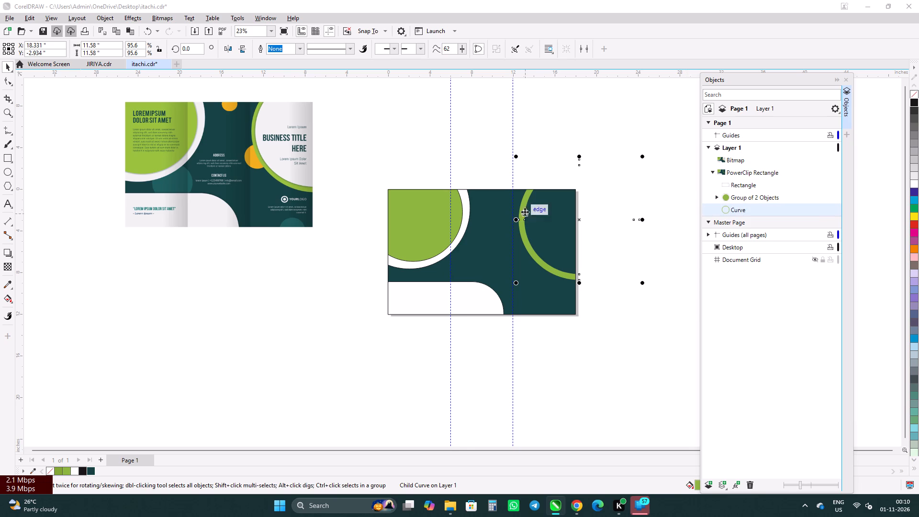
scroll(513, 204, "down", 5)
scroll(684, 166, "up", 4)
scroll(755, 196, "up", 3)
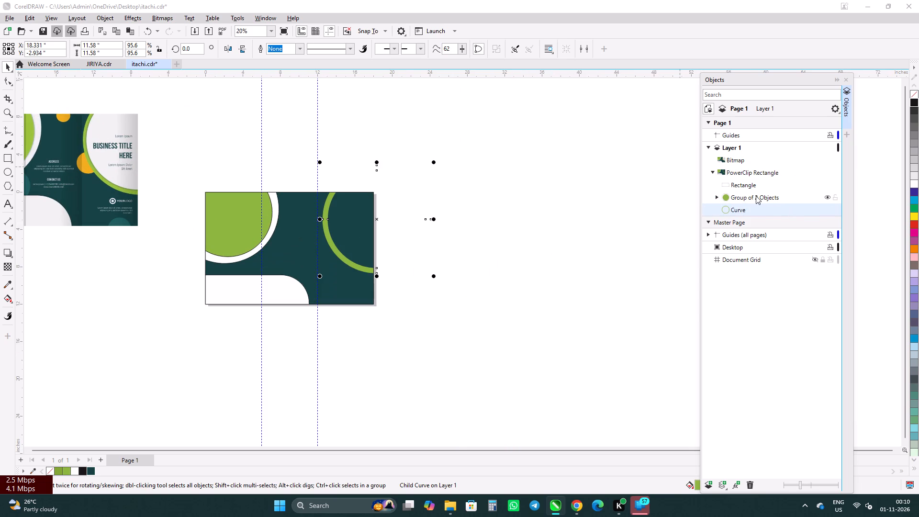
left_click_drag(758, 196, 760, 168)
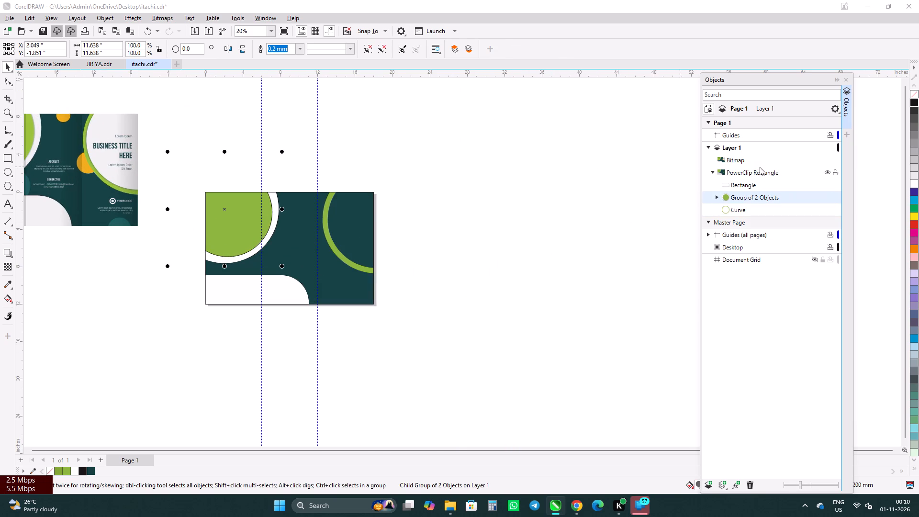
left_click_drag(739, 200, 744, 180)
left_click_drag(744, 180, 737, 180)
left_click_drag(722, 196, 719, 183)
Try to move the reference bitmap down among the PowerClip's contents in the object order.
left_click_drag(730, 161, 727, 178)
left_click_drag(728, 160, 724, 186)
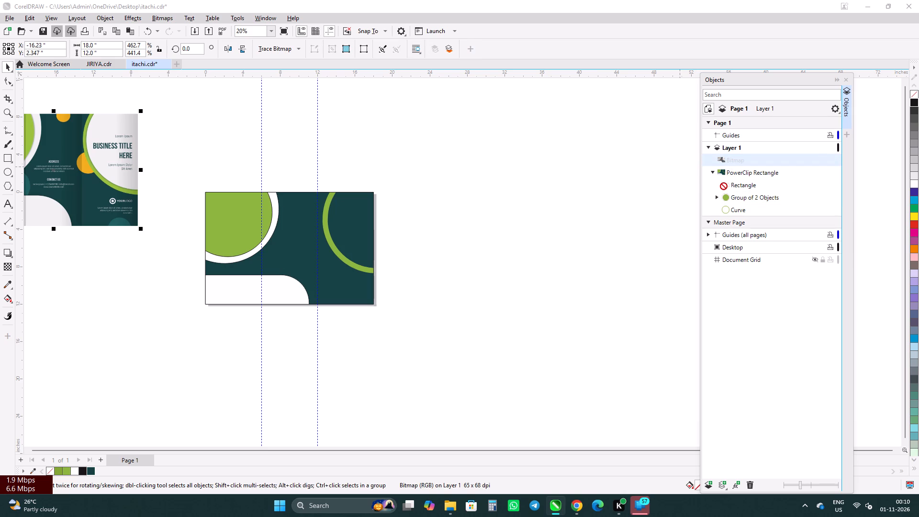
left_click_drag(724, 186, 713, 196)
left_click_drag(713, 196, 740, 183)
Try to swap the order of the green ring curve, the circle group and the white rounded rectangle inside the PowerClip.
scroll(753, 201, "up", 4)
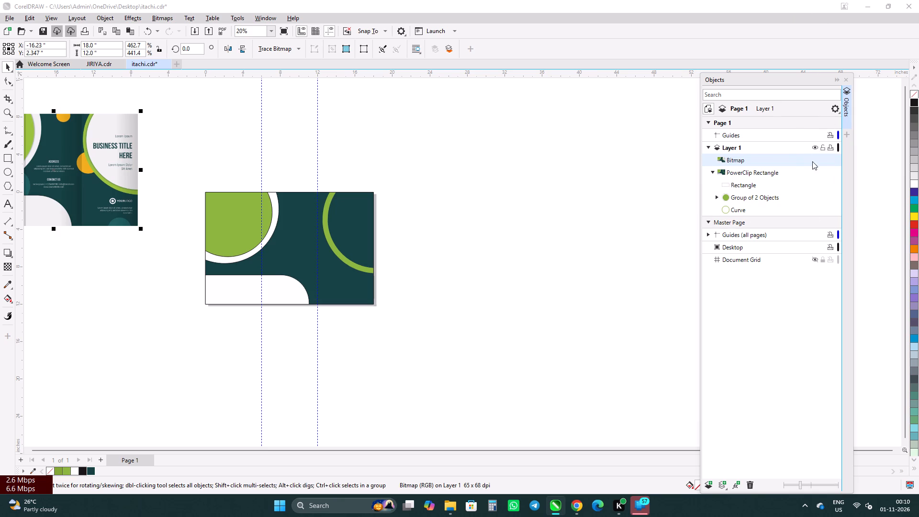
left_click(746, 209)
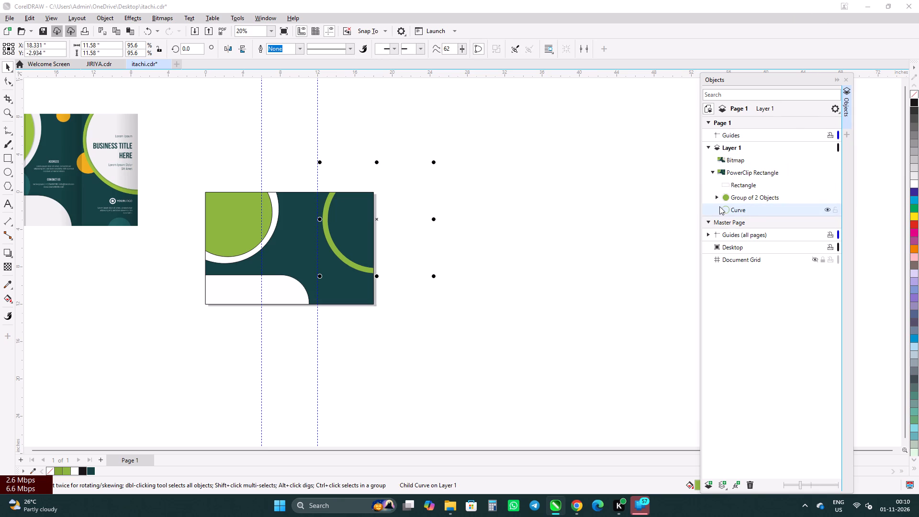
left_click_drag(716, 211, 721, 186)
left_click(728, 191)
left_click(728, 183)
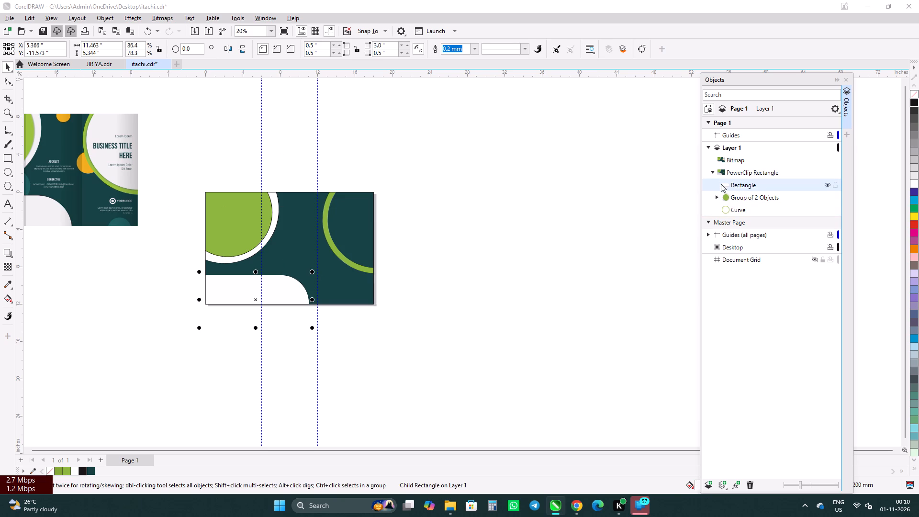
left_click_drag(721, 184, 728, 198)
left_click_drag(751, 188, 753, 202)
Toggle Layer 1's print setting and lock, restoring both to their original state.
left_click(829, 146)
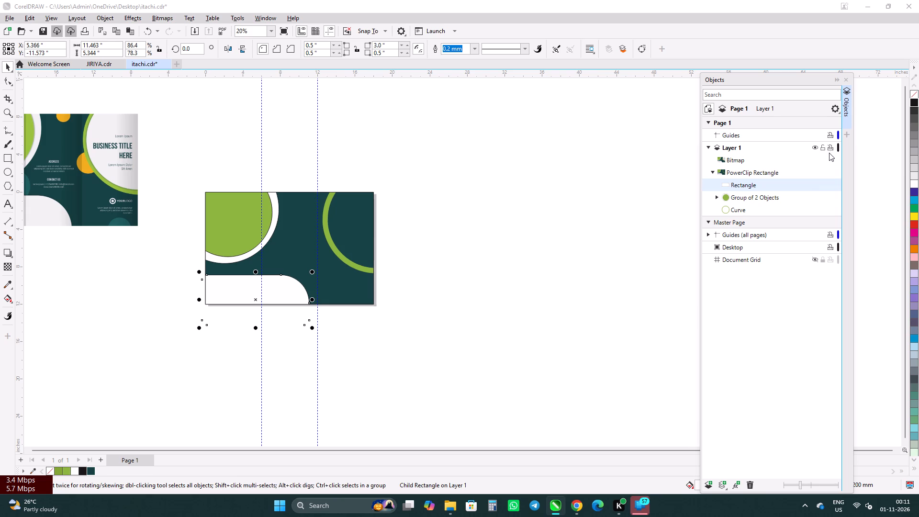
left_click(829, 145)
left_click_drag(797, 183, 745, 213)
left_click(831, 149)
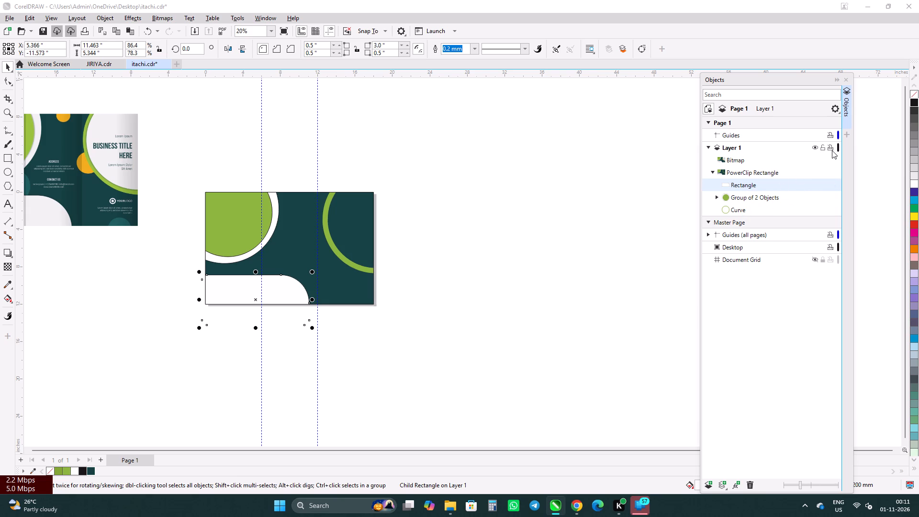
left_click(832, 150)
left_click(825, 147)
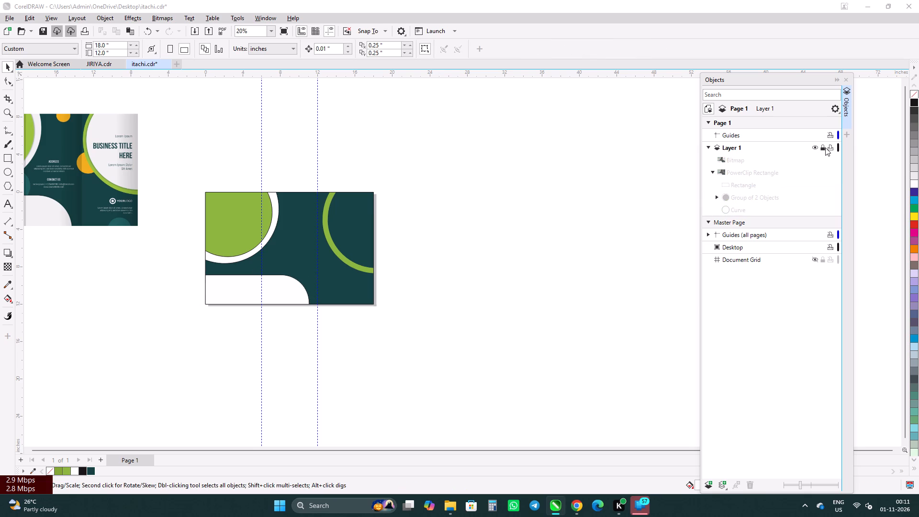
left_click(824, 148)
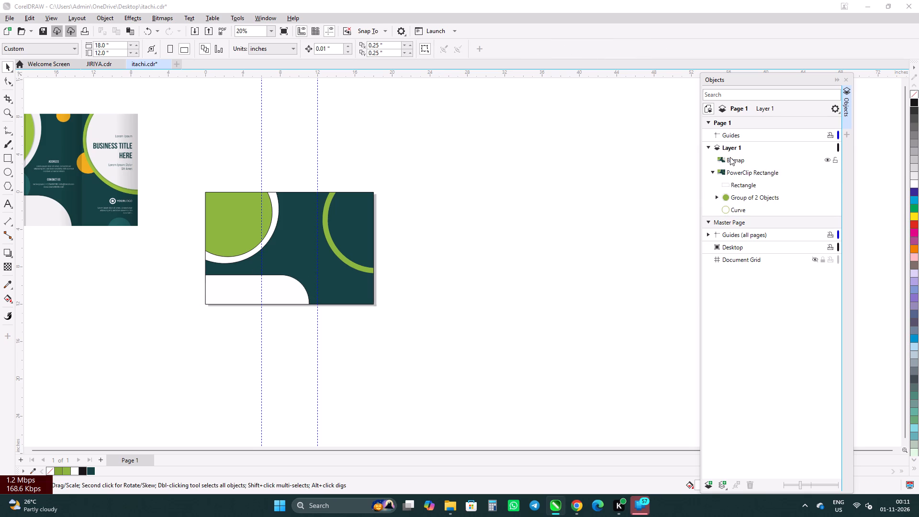
Collapse Layer 1's list of objects.
left_click(711, 147)
left_click(712, 146)
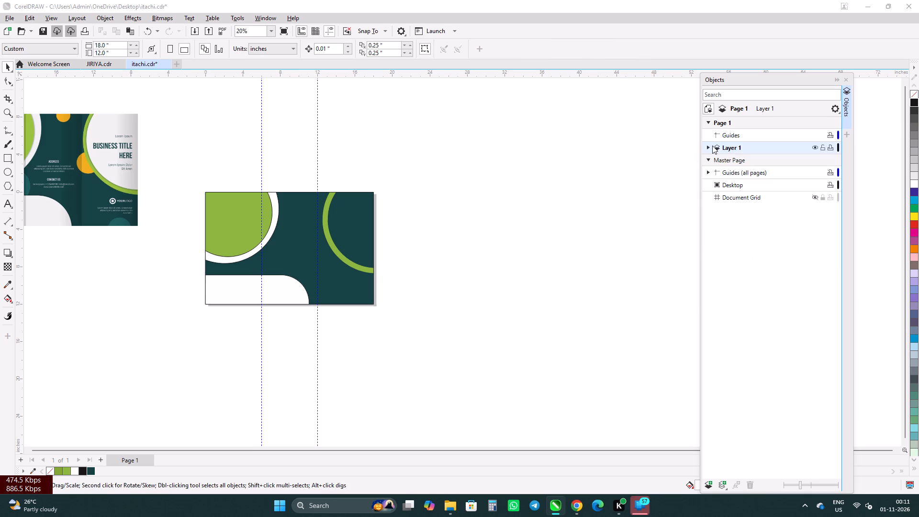
Expand Layer 1 and the PowerClip rectangle in the object list down to the clipped contents.
left_click(714, 146)
left_click(734, 146)
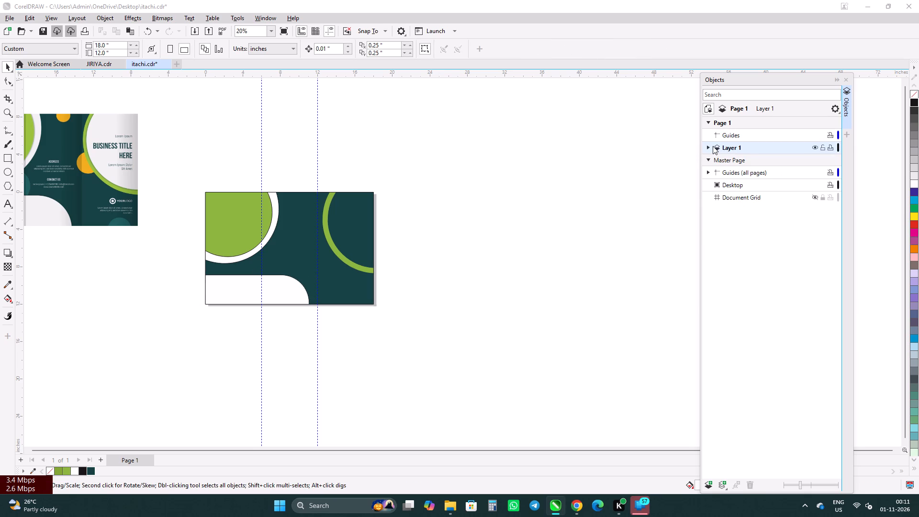
left_click(712, 147)
left_click(716, 173)
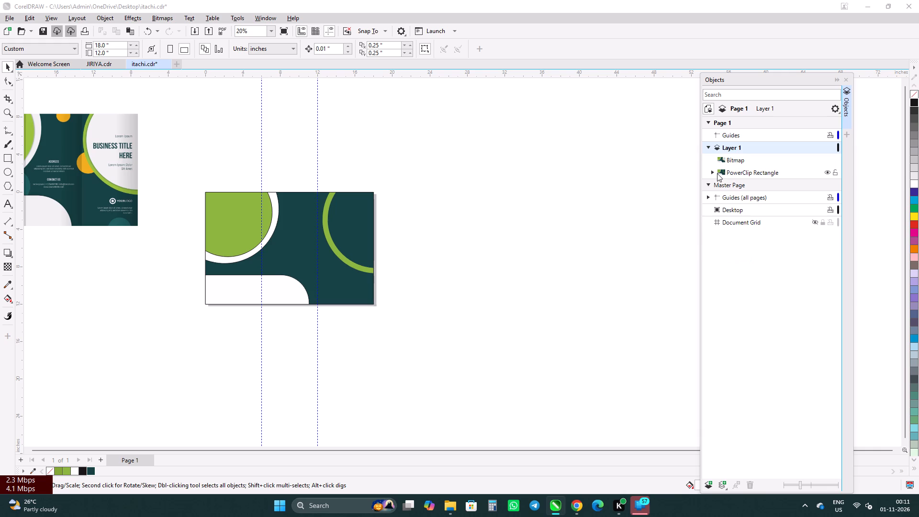
left_click(716, 169)
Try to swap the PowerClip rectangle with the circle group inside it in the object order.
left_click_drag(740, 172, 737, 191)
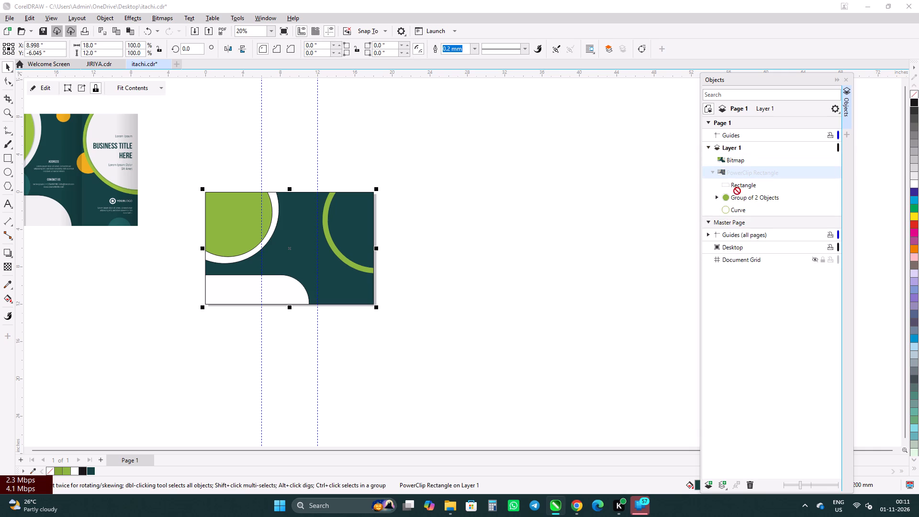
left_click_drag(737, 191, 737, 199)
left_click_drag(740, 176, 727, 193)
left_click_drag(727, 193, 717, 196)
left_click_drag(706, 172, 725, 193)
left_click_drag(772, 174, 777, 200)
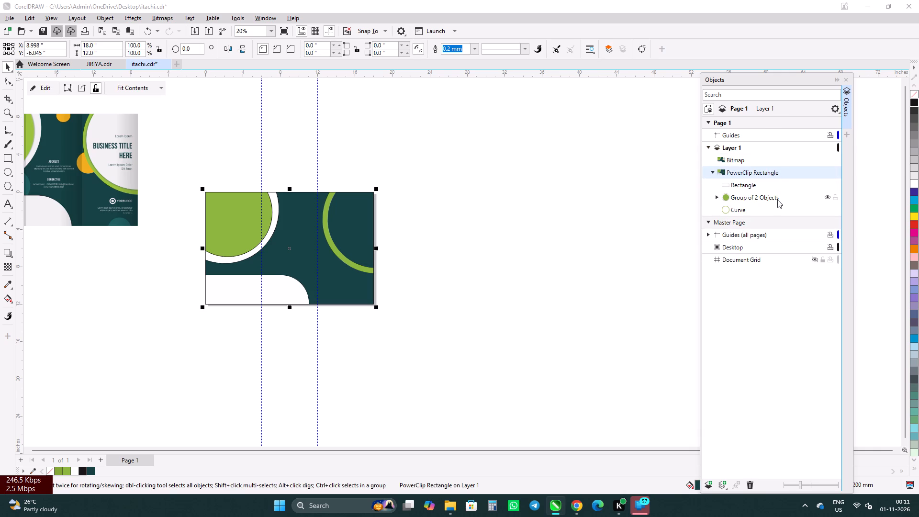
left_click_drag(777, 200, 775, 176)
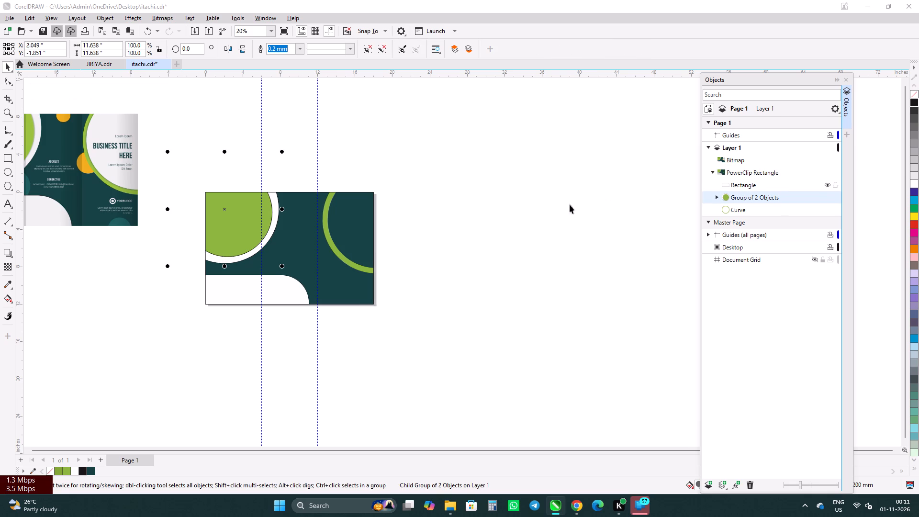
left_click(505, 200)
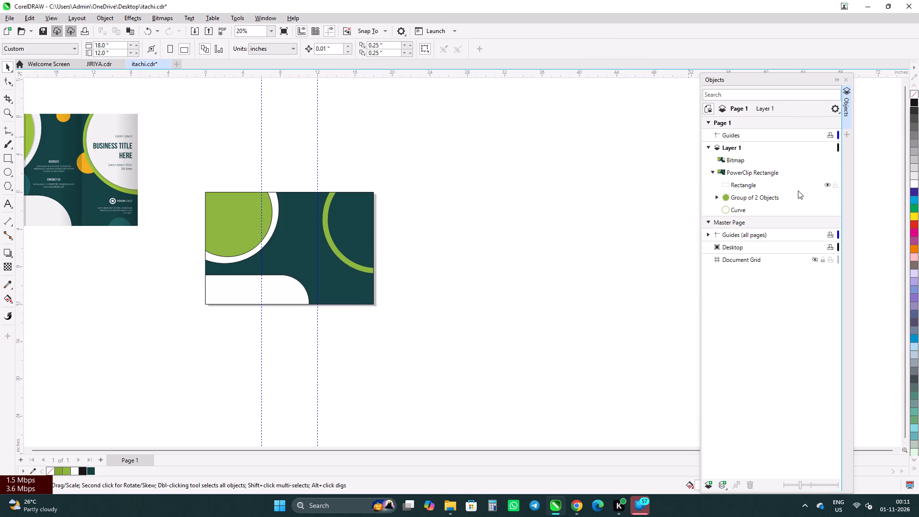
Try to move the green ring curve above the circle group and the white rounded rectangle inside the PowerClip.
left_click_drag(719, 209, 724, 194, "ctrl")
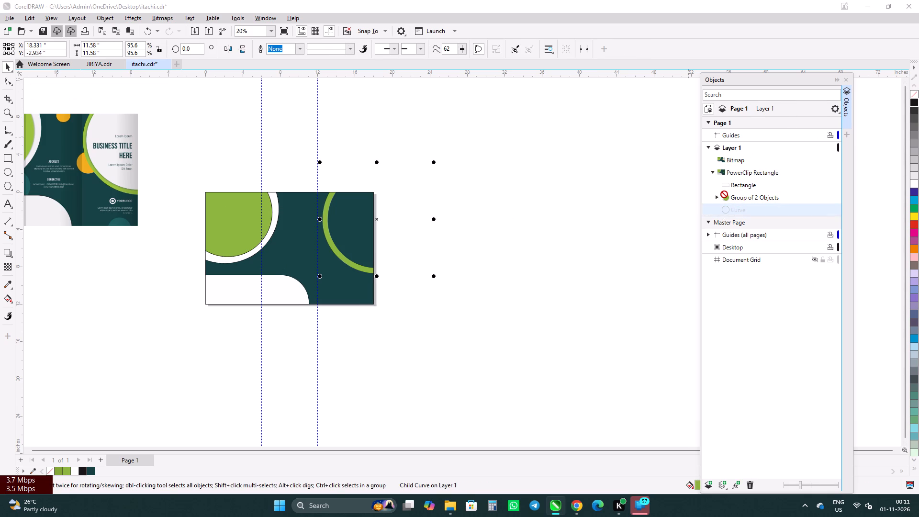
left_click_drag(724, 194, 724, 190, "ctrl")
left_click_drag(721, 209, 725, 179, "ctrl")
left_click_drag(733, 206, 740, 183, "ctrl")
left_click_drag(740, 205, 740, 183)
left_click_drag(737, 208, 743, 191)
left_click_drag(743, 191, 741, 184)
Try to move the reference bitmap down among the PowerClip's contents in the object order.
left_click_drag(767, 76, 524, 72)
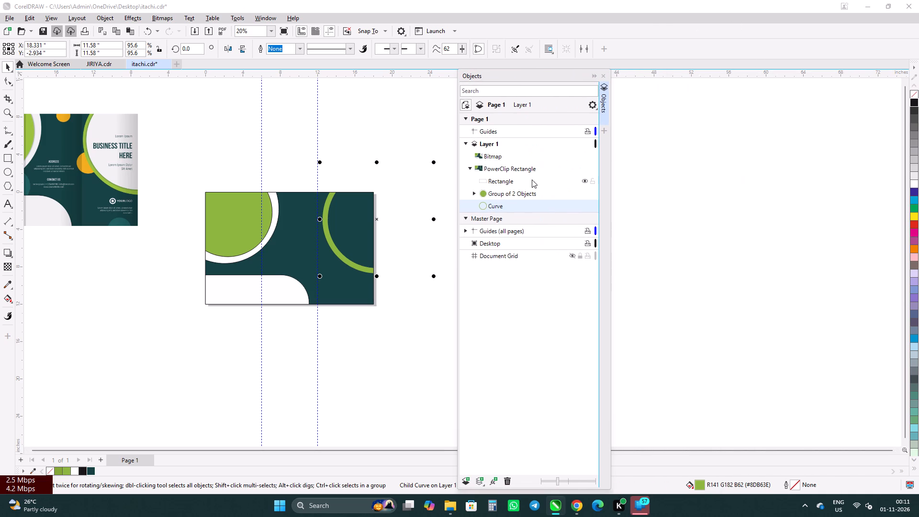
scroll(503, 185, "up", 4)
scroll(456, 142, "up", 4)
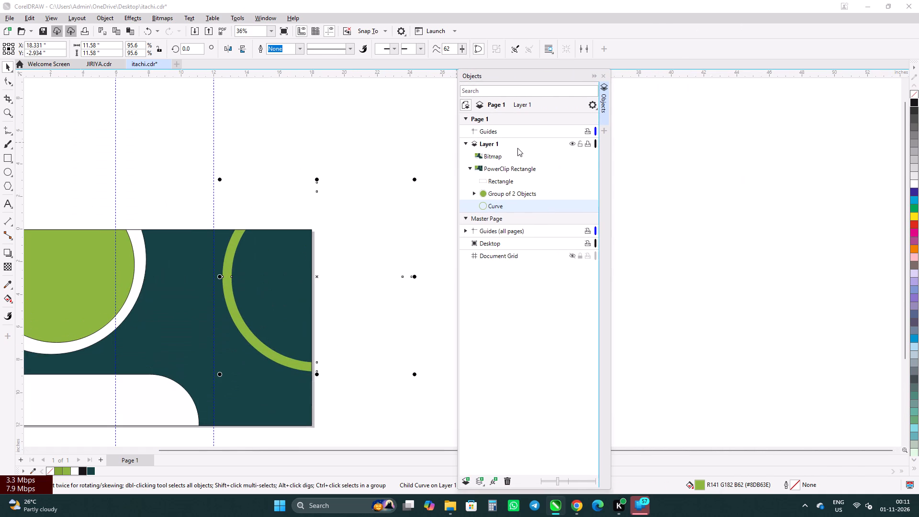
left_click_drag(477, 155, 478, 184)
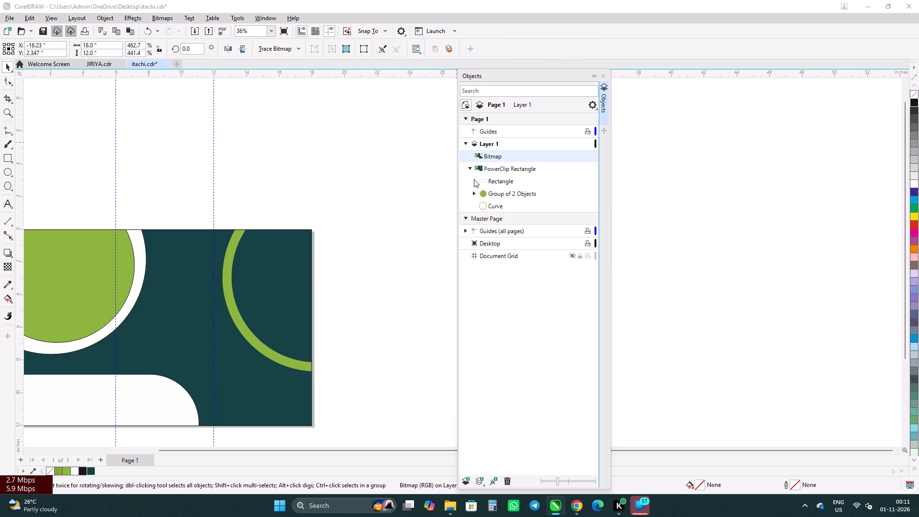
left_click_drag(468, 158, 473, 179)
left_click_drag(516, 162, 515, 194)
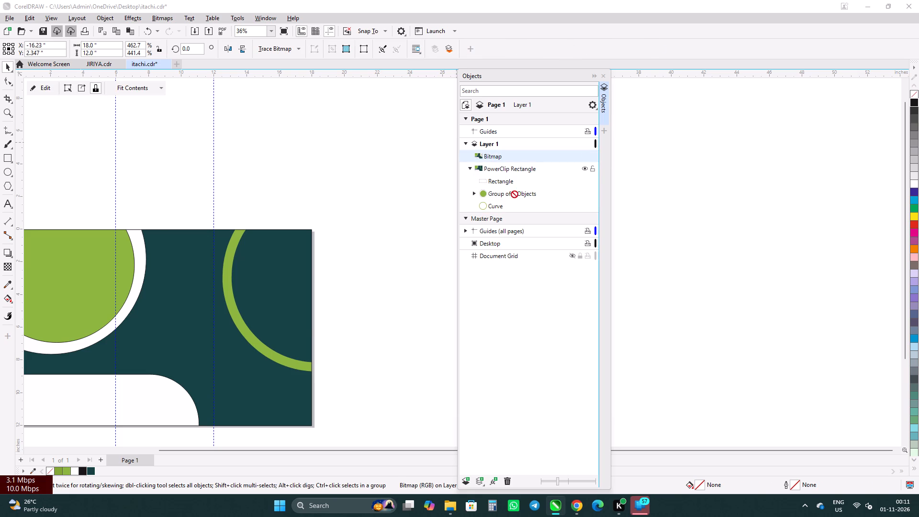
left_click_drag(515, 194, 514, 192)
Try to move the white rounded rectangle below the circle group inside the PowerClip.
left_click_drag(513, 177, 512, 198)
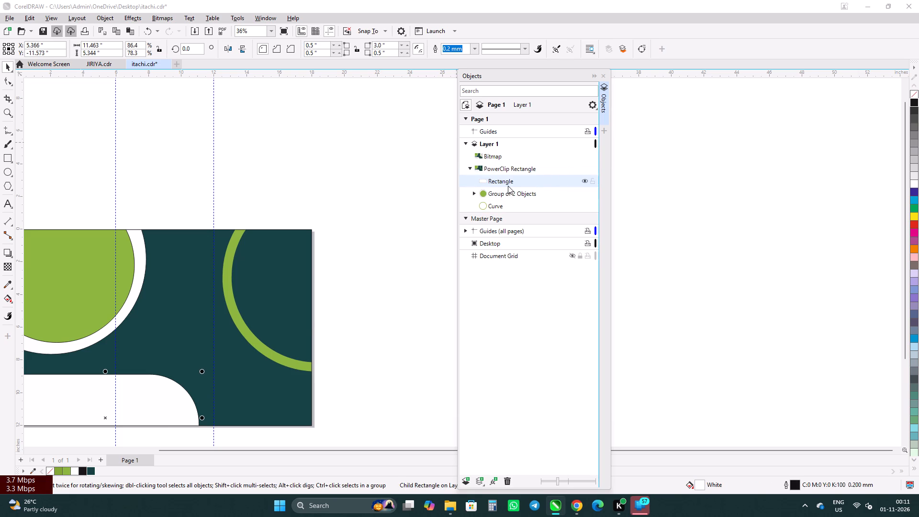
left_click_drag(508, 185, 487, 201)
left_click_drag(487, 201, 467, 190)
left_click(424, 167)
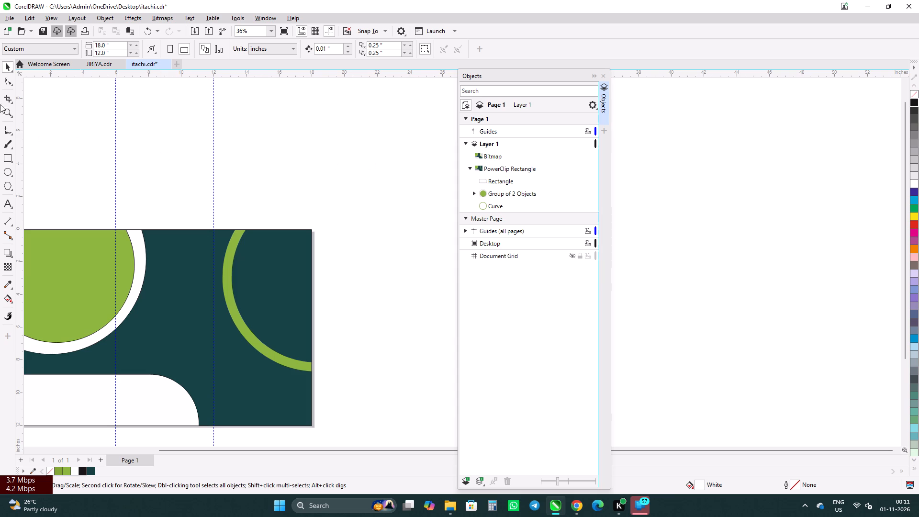
Draw a test ellipse about 8.2 by 6.0 inches above the brochure's upper-right corner and give it a black outline.
left_click(5, 176)
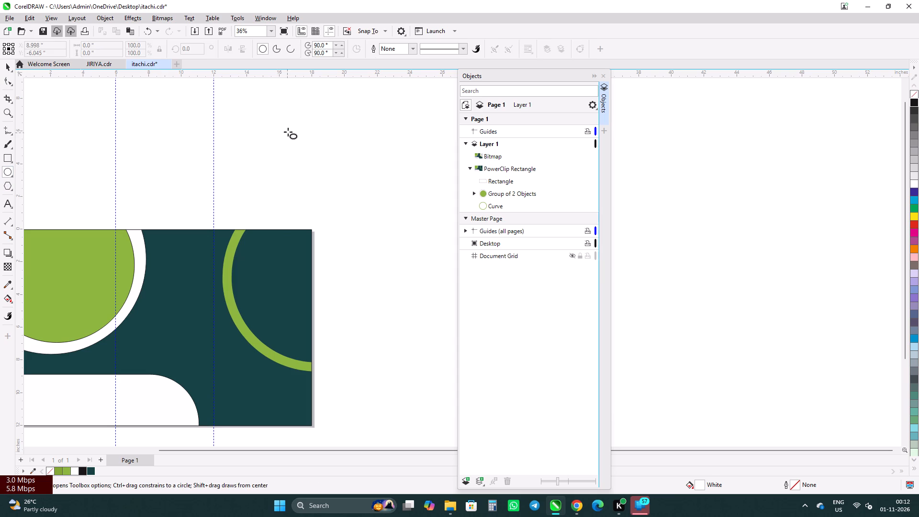
left_click_drag(288, 132, 422, 230)
left_click(509, 156)
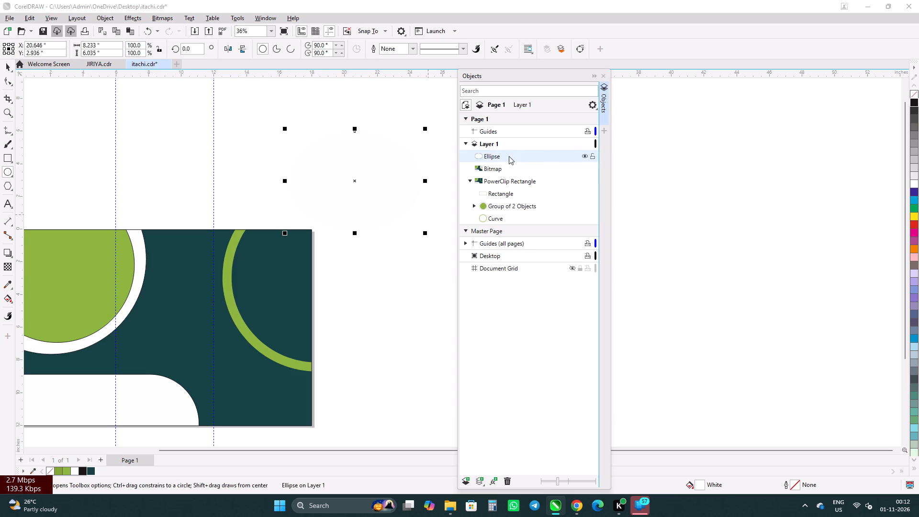
left_click(500, 173)
left_click(499, 158)
right_click(79, 472)
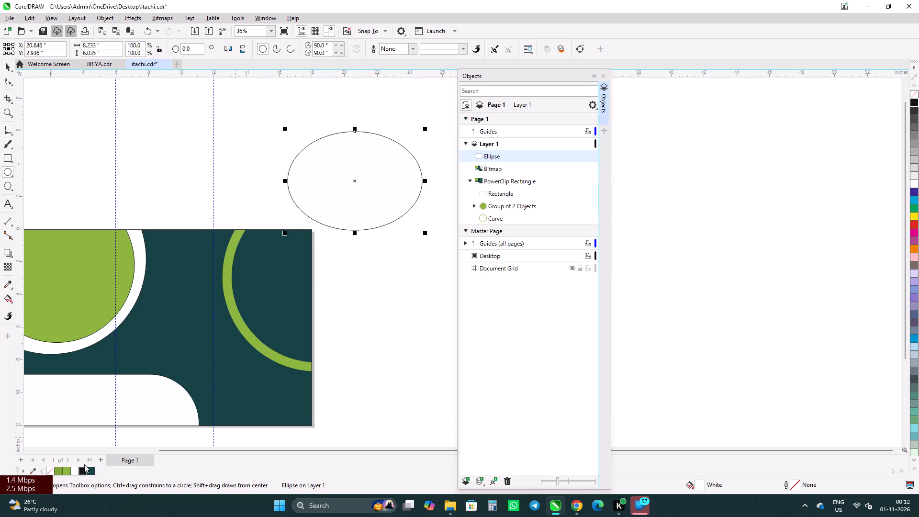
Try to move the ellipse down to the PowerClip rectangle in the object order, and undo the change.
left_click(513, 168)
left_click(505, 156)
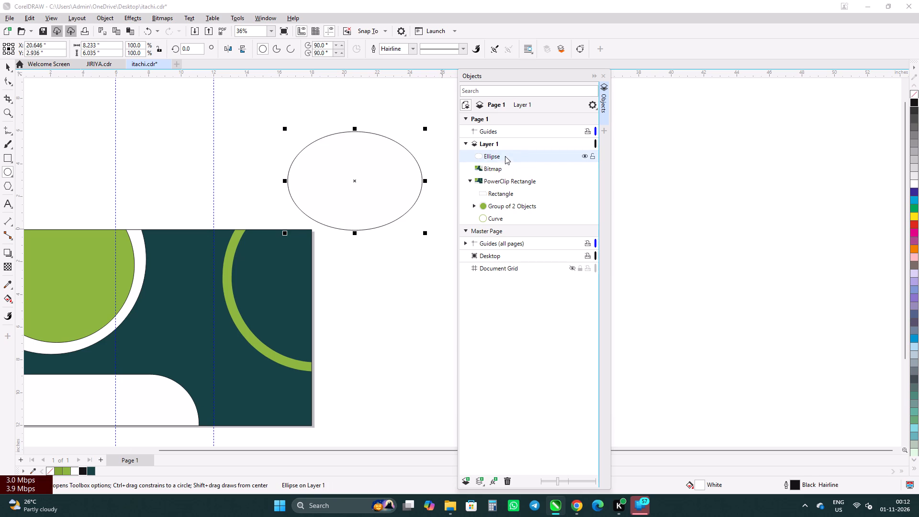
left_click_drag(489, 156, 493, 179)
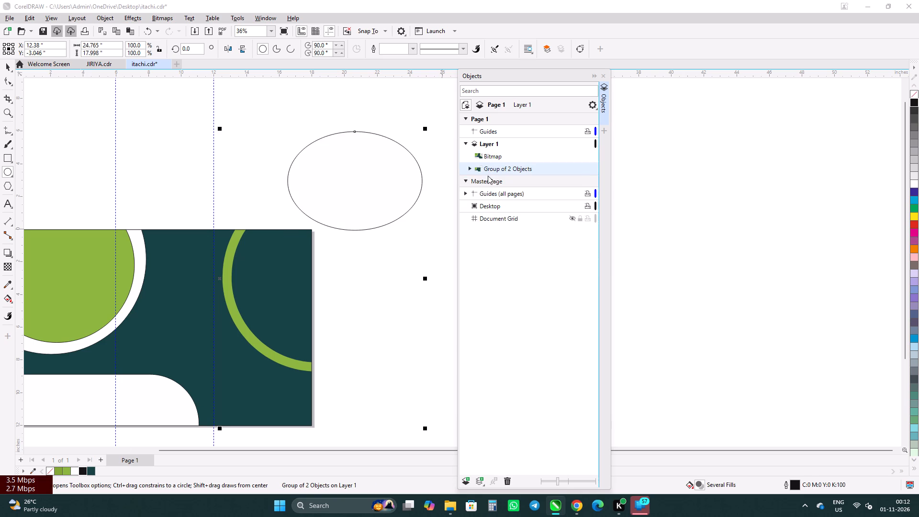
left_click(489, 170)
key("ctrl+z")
Move the ellipse below the reference bitmap in Layer 1's object order.
left_click_drag(518, 157, 515, 172)
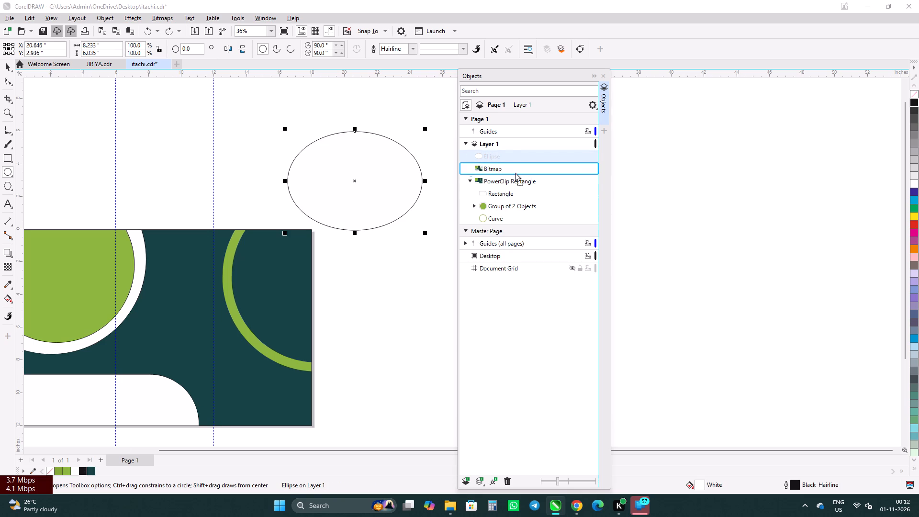
left_click_drag(515, 172, 514, 173)
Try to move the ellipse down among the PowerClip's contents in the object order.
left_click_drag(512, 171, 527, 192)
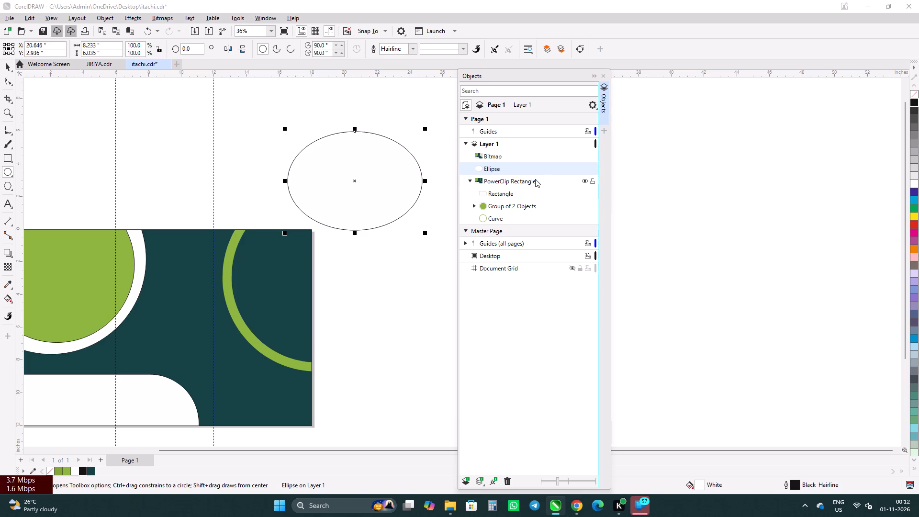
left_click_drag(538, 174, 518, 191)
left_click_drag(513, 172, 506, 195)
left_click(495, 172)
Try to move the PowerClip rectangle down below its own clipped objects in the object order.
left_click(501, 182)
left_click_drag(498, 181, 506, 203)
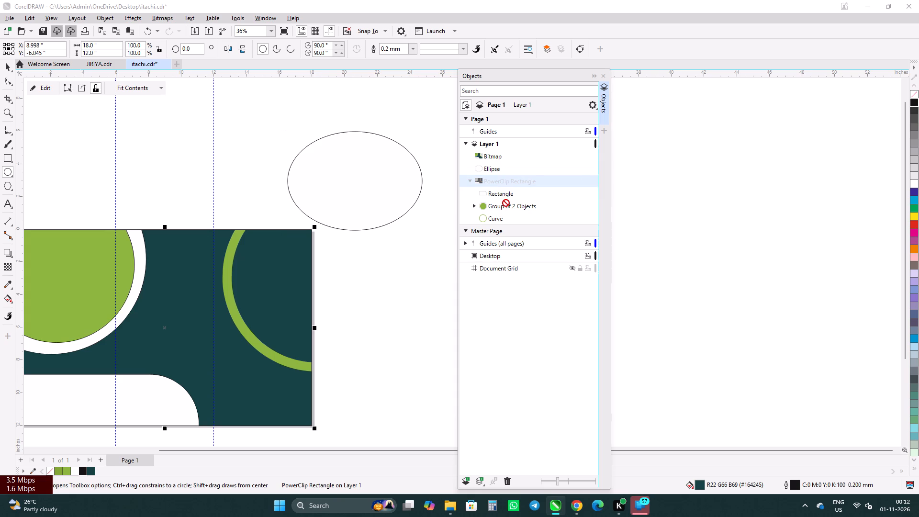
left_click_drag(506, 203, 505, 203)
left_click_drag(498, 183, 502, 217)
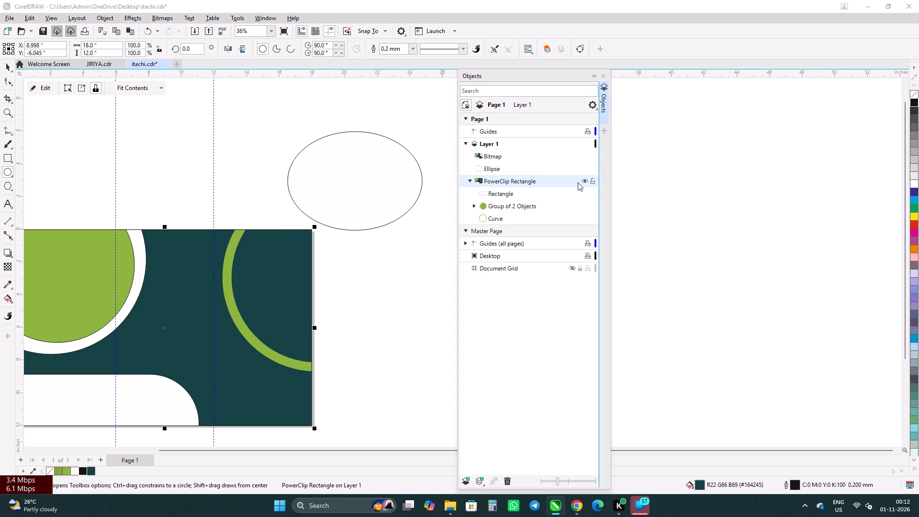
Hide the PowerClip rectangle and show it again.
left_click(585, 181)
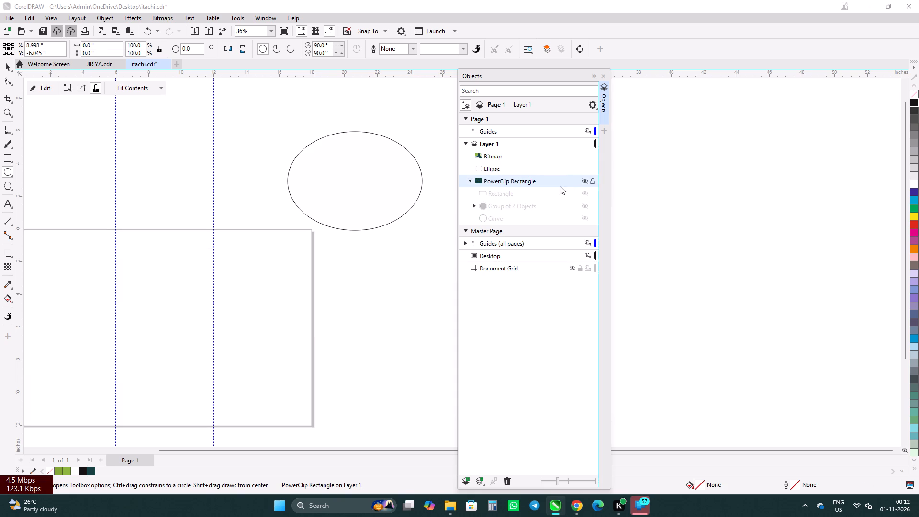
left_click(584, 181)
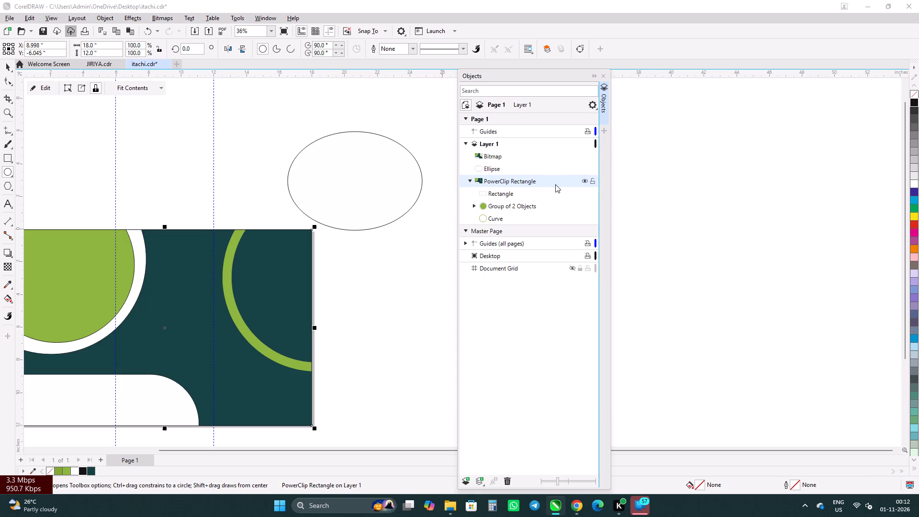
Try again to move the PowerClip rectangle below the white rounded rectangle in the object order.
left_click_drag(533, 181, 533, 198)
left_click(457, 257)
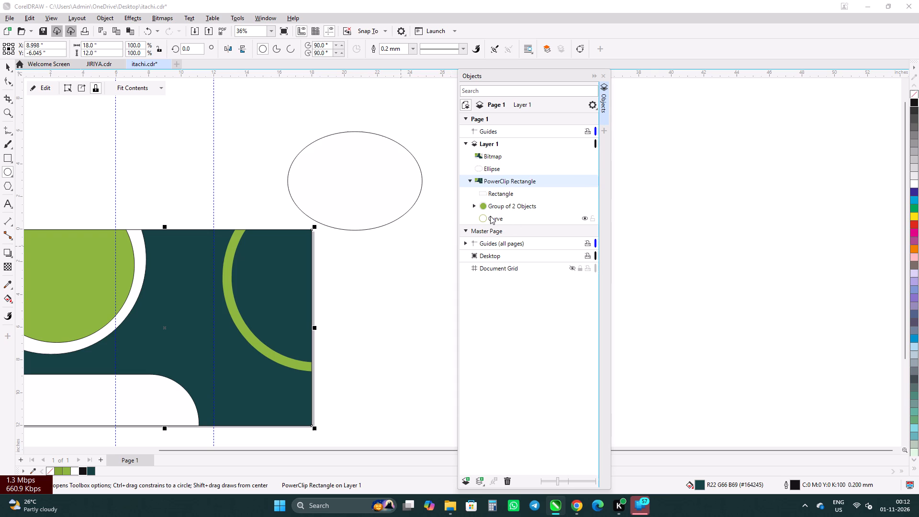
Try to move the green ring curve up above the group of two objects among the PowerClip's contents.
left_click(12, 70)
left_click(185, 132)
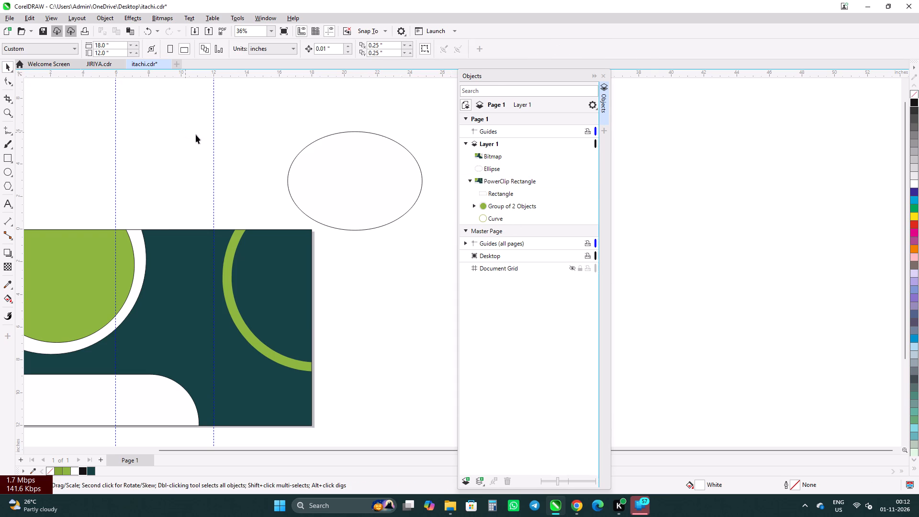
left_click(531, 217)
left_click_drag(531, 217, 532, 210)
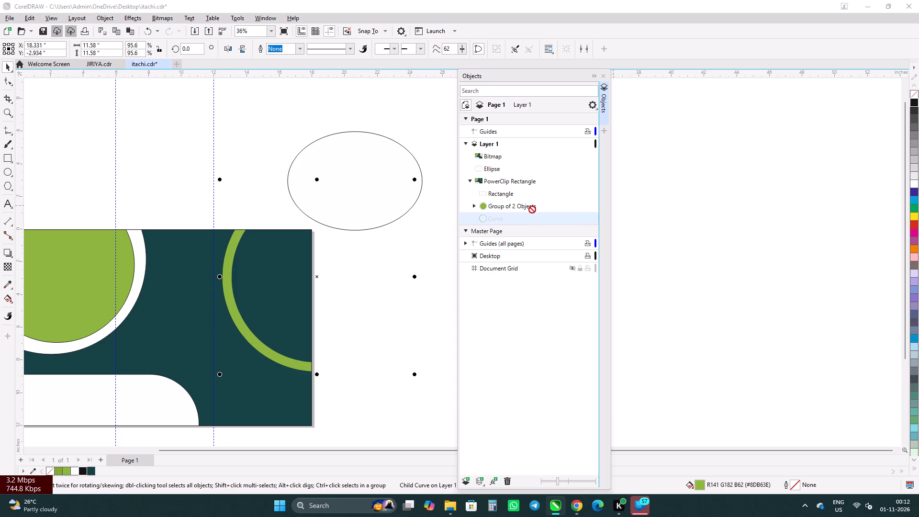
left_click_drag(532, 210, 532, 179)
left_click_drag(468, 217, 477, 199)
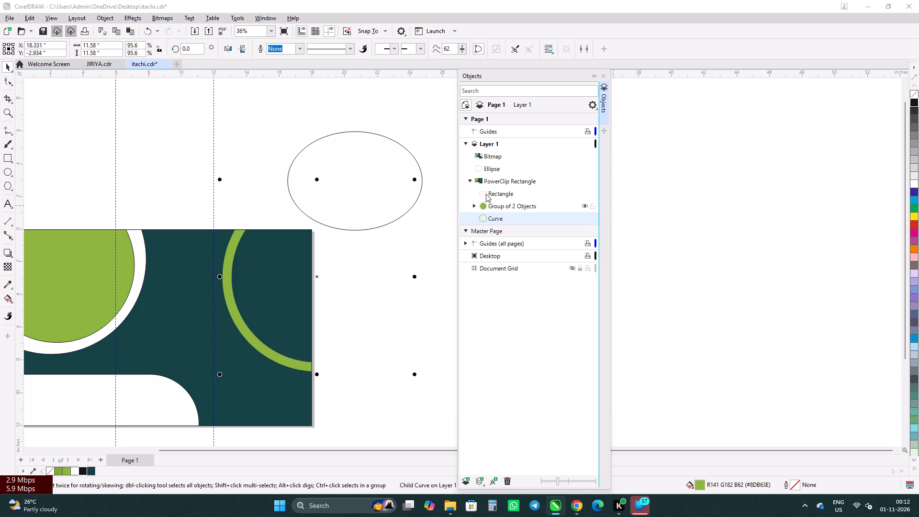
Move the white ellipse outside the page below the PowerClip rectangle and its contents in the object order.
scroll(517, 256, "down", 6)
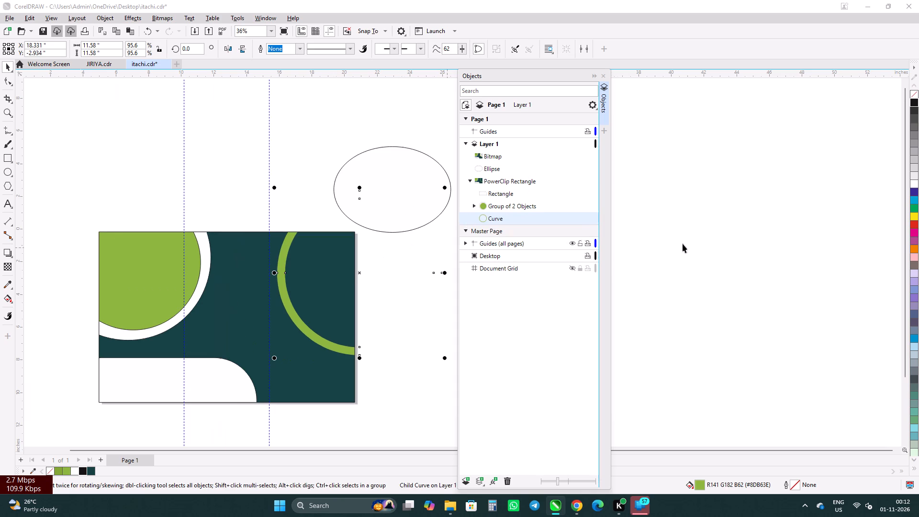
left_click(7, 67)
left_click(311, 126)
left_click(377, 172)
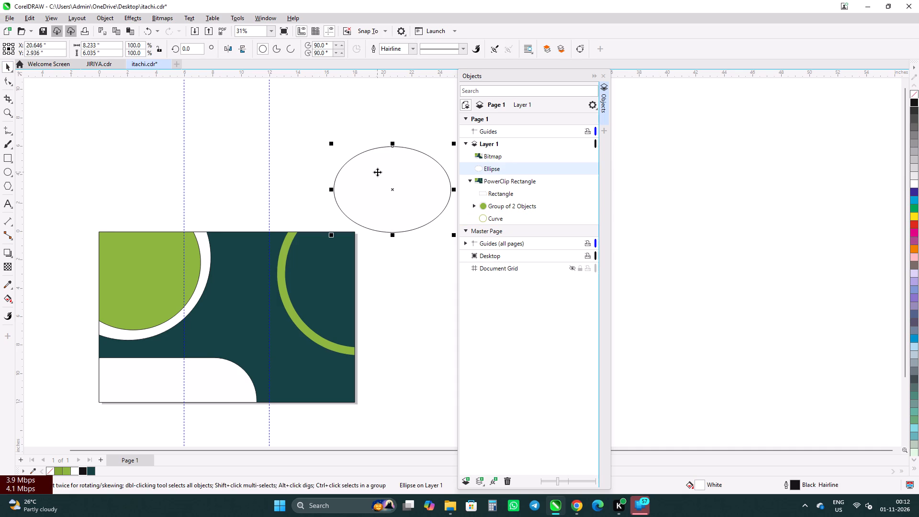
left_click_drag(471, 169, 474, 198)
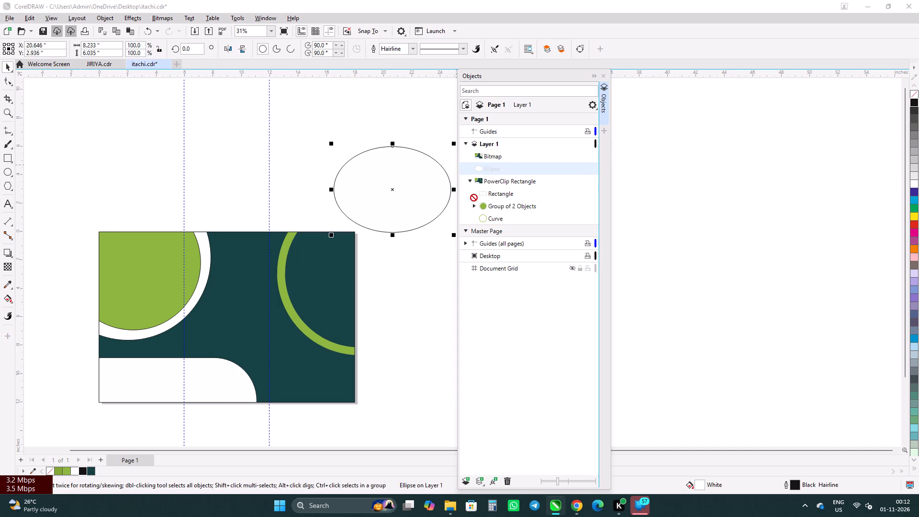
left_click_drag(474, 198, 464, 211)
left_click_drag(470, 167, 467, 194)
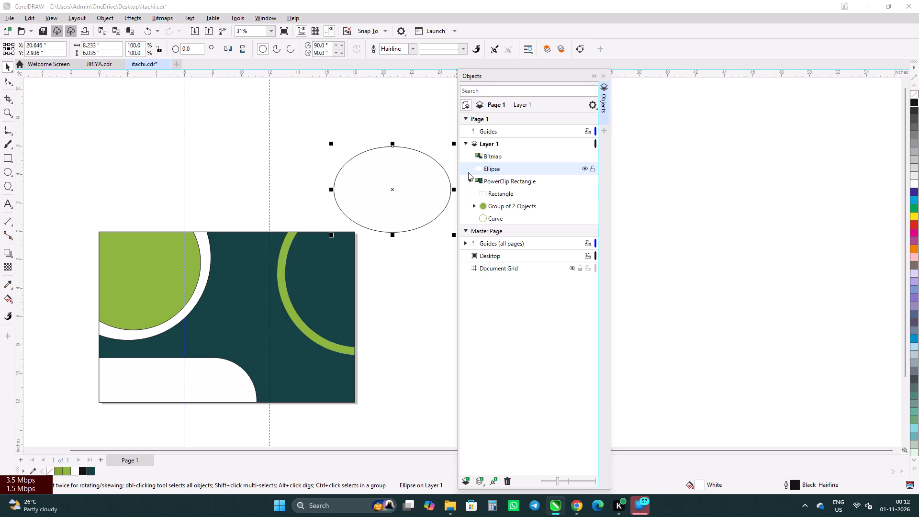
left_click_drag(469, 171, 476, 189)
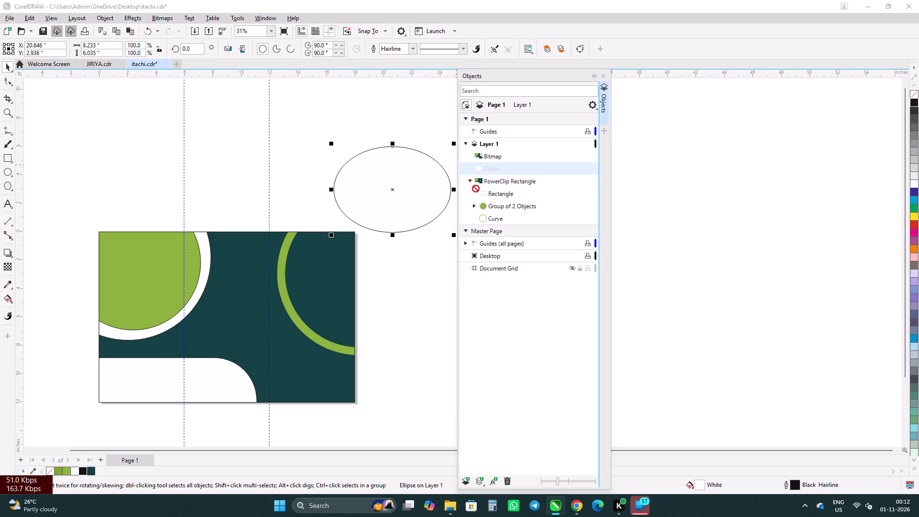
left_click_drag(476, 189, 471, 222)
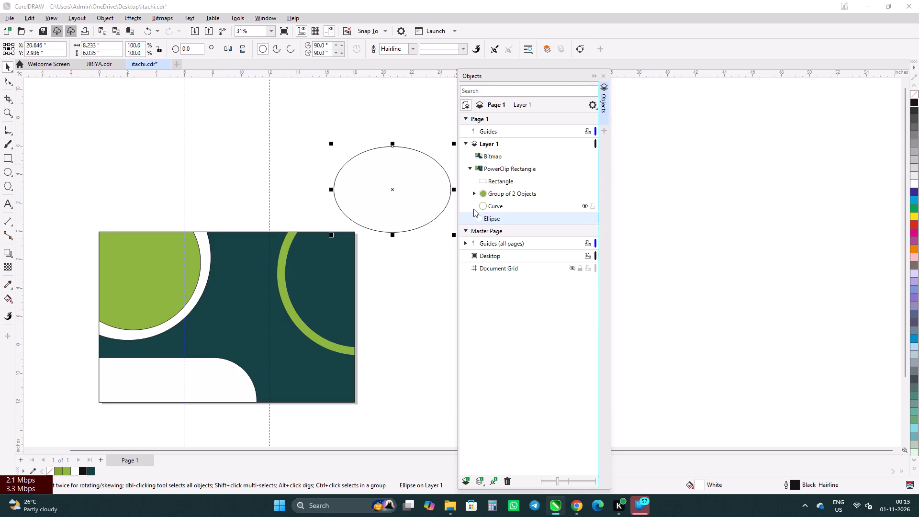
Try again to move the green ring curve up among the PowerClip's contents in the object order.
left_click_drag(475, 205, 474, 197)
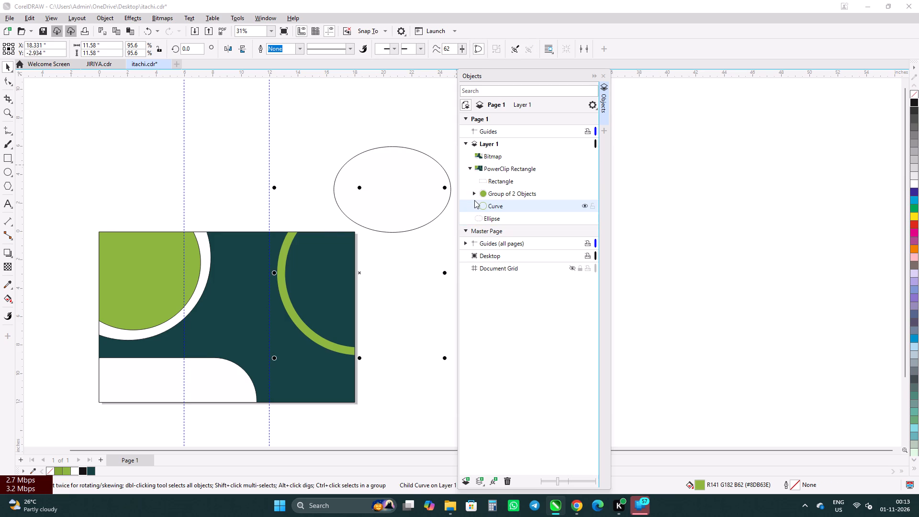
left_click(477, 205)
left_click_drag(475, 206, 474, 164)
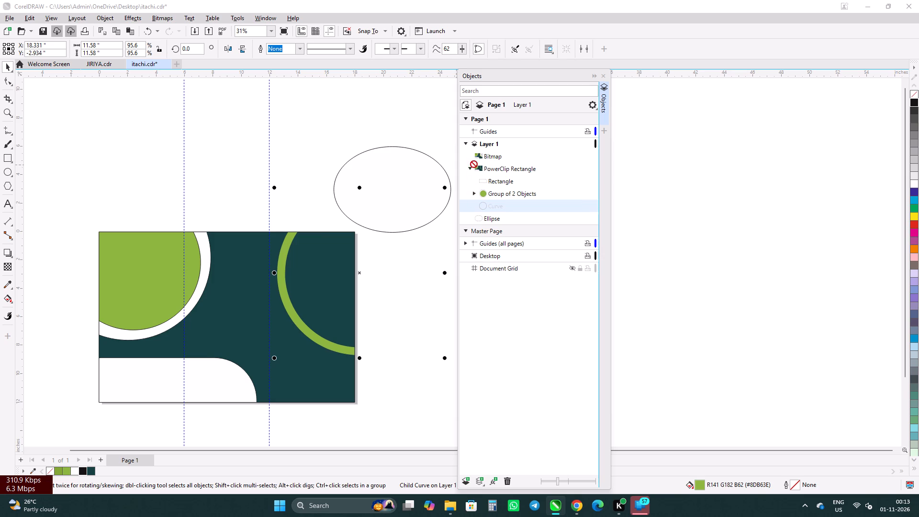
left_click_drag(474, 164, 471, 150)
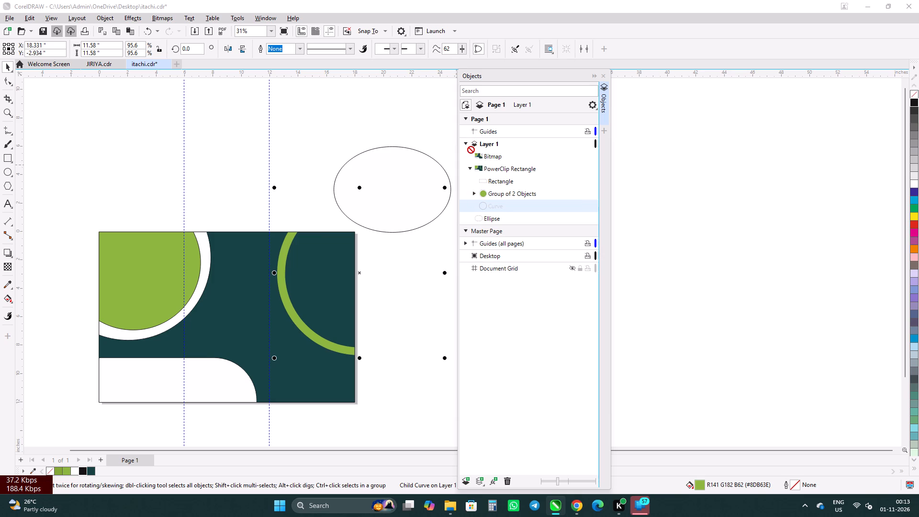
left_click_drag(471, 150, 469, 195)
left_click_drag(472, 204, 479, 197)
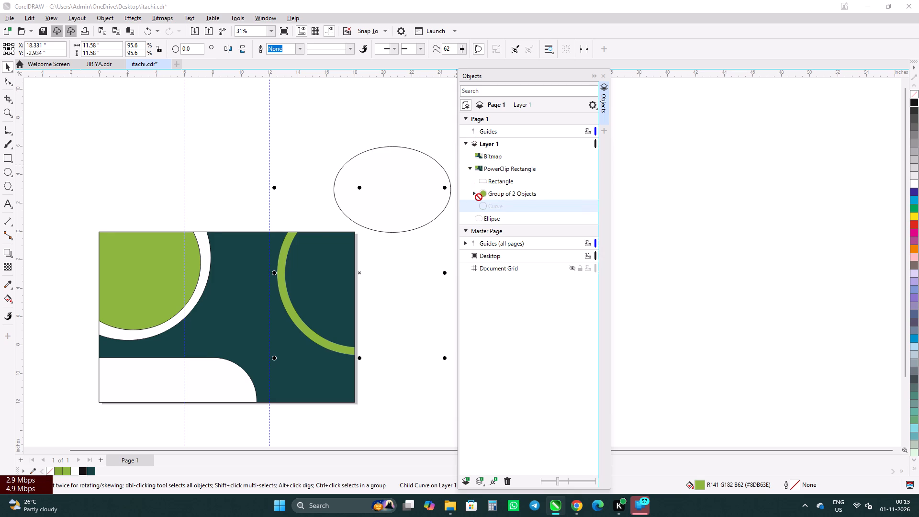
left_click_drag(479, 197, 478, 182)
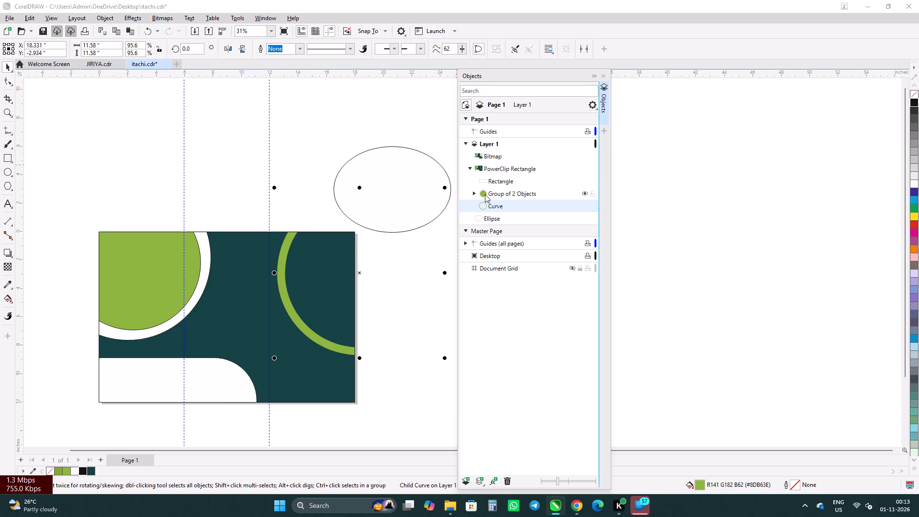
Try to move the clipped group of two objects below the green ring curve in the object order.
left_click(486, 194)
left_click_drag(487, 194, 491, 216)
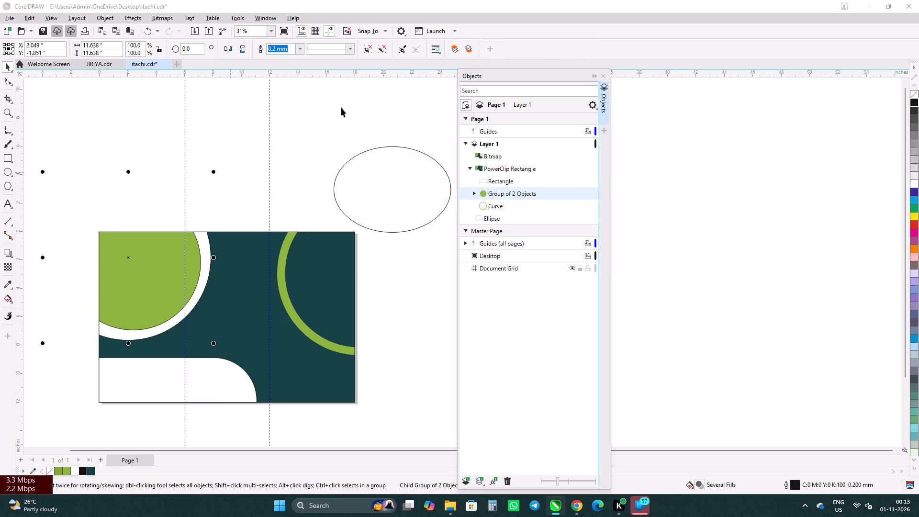
Ungroup the clipped group holding the green circle and the white curve.
left_click(384, 45)
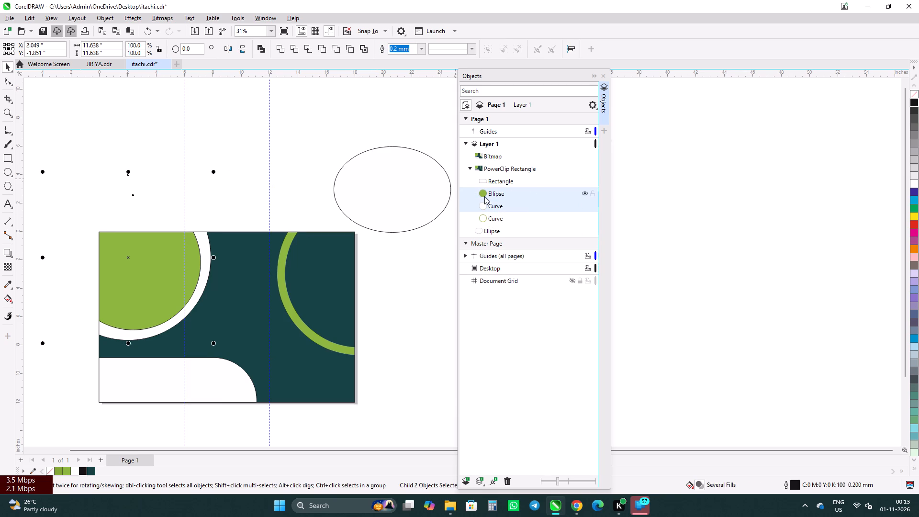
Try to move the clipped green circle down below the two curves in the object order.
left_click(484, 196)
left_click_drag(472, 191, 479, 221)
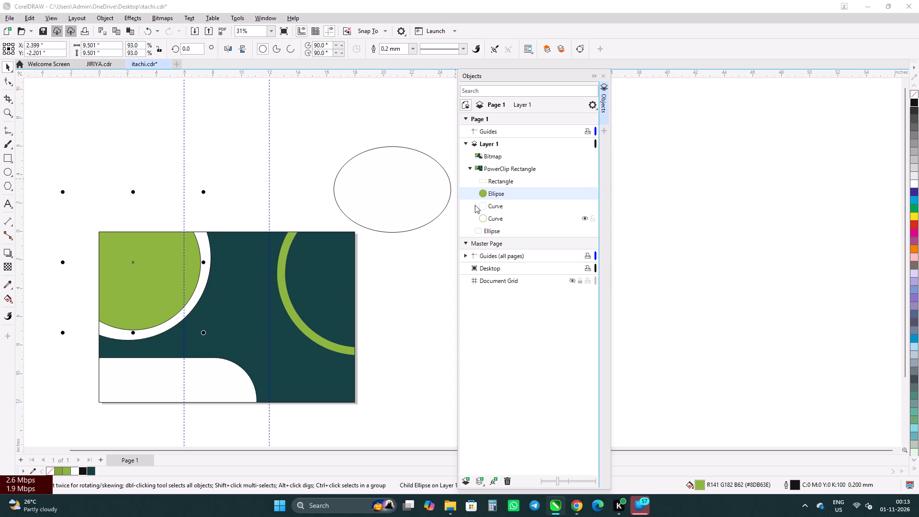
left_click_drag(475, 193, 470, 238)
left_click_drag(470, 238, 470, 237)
Delete the white ellipse lying outside the page.
left_click(481, 227)
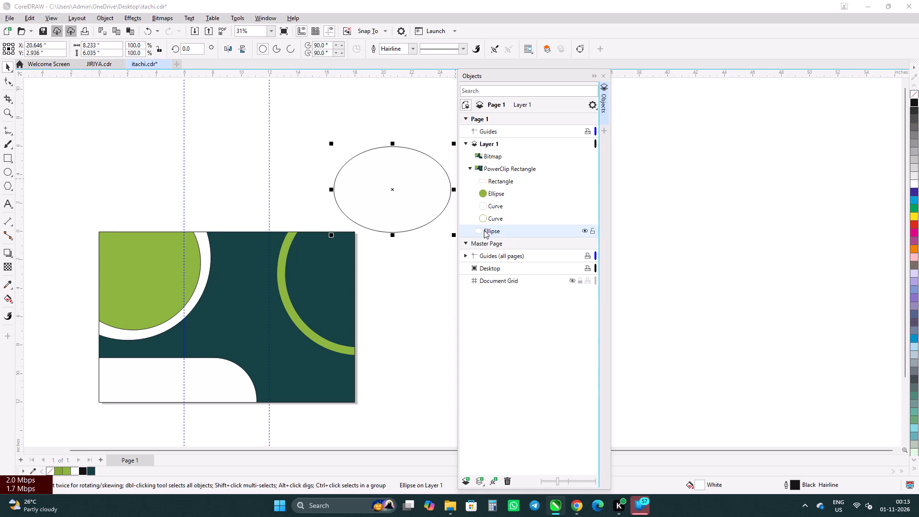
key("Delete")
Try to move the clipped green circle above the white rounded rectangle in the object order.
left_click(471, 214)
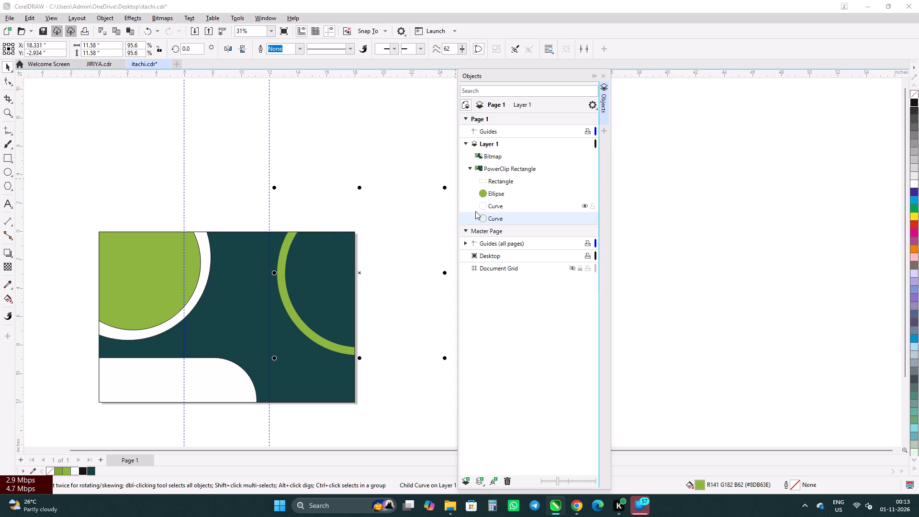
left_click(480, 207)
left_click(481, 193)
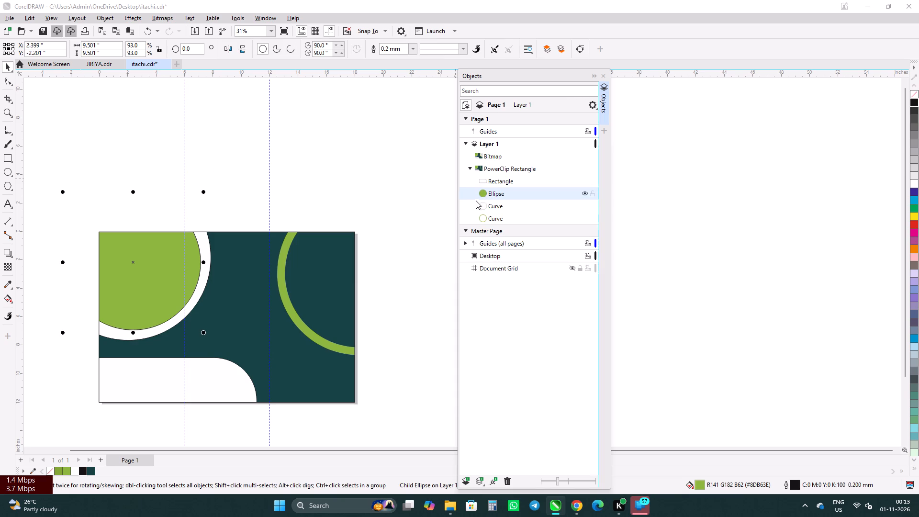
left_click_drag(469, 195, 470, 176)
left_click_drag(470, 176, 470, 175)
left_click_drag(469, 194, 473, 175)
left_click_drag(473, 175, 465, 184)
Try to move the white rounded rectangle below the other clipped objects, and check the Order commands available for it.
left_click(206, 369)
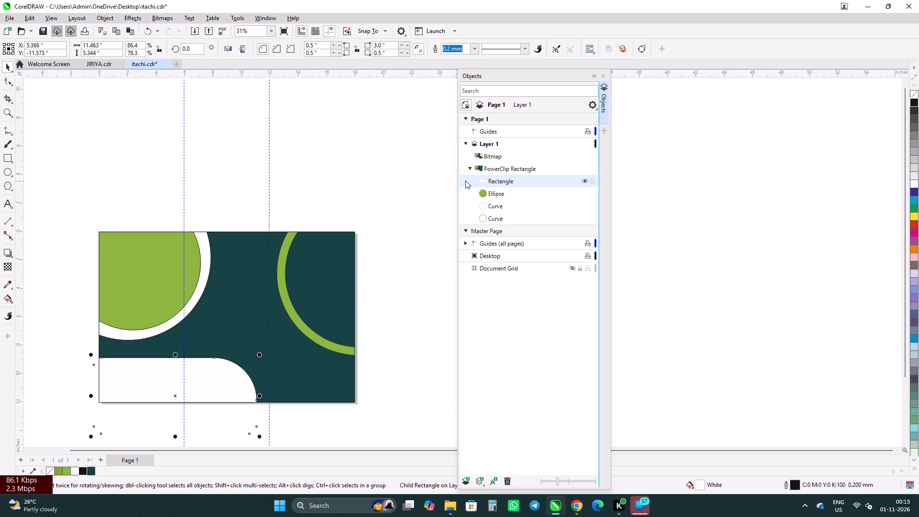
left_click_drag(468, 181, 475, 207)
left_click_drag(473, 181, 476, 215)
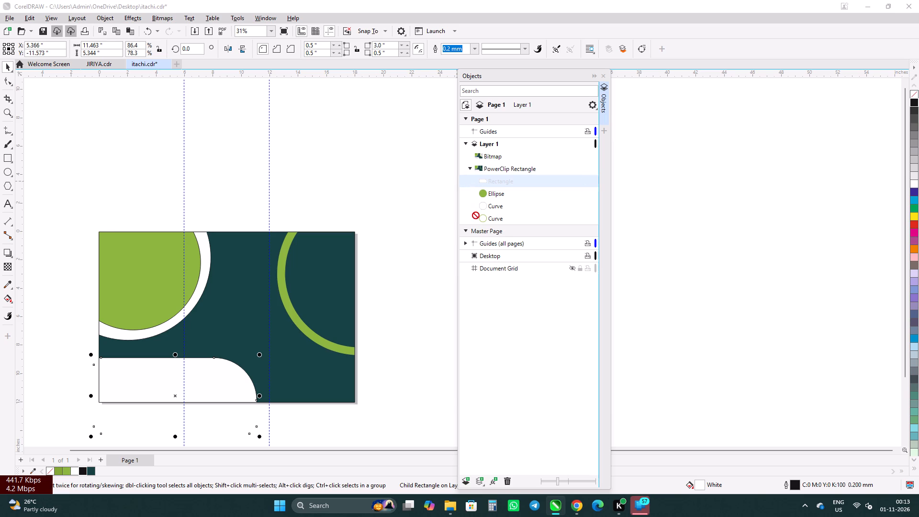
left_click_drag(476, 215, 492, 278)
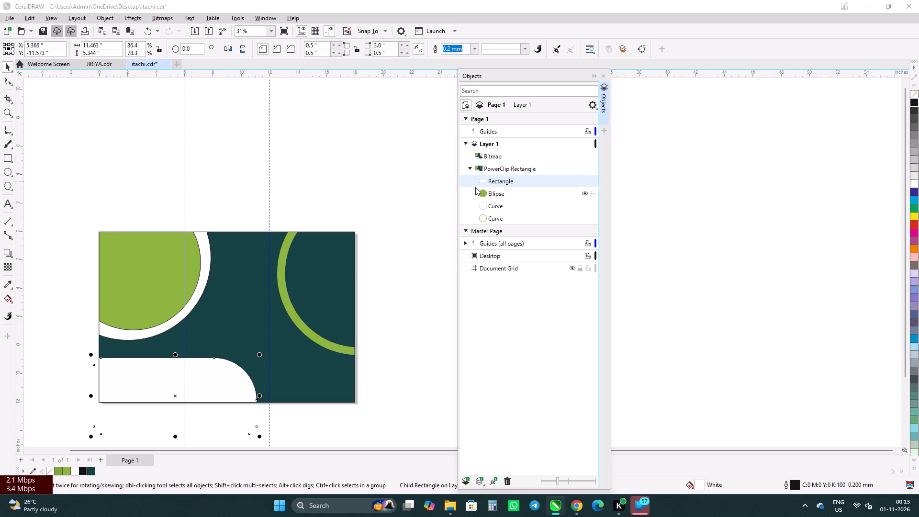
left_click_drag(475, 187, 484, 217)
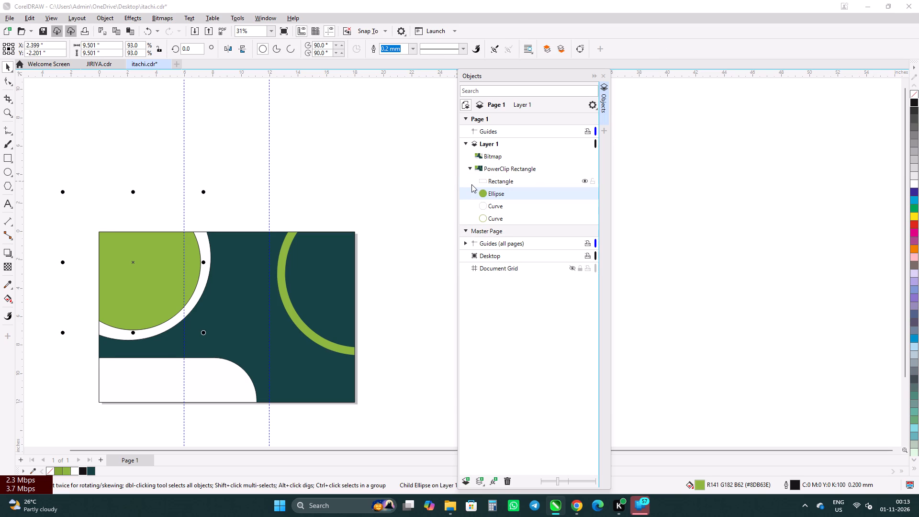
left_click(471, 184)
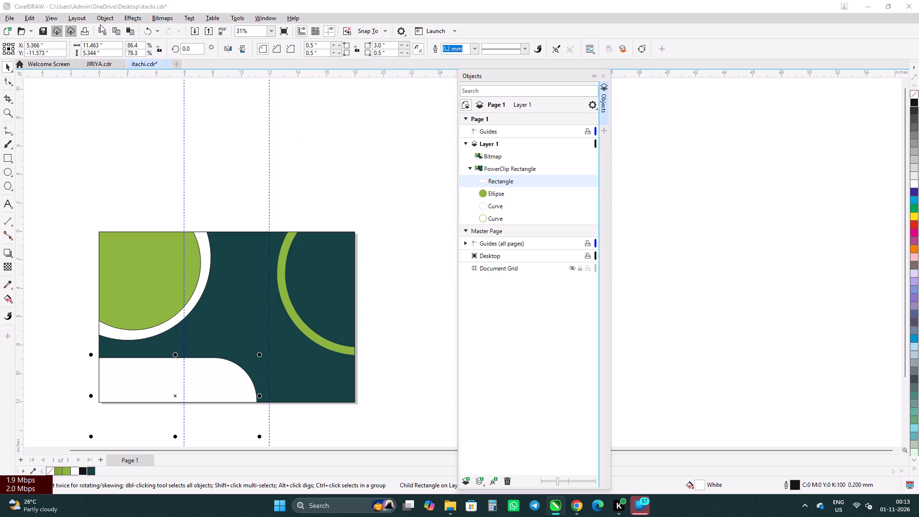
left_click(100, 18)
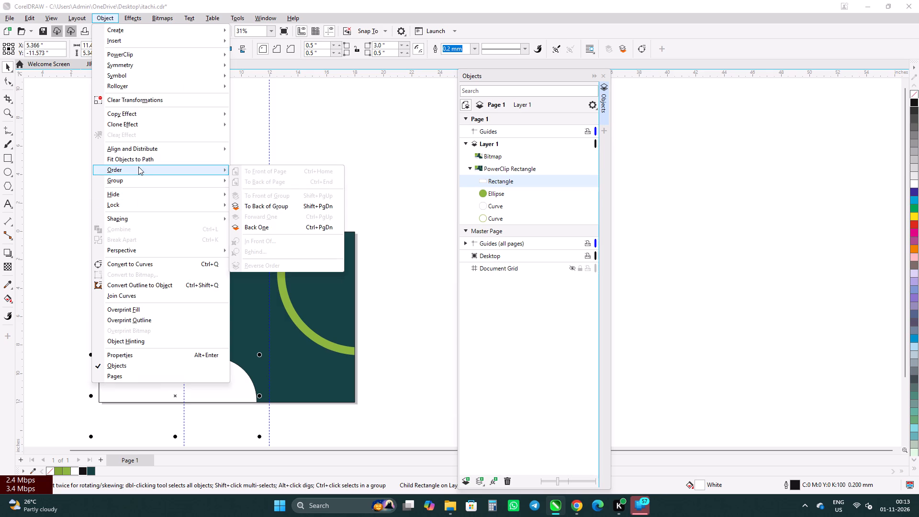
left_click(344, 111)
Intersect the clipped green circle with the white curve behind it.
left_click(482, 192)
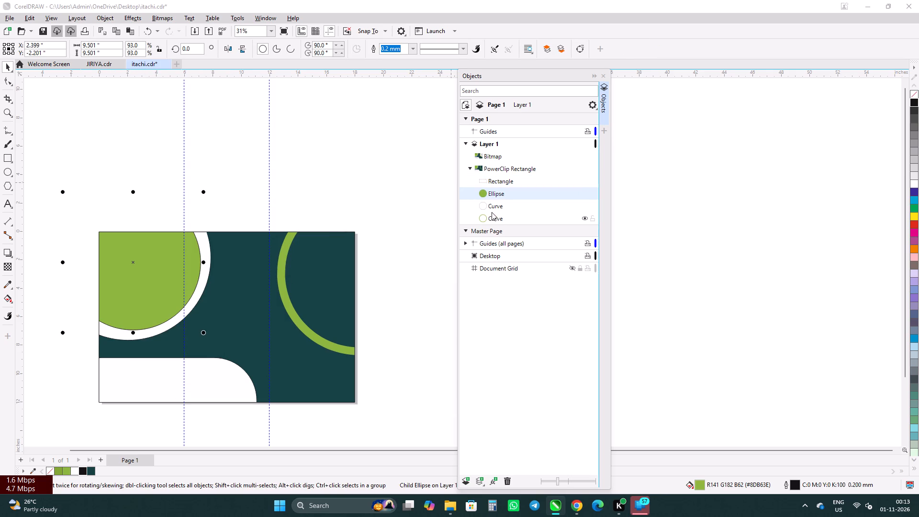
left_click(492, 210, "ctrl")
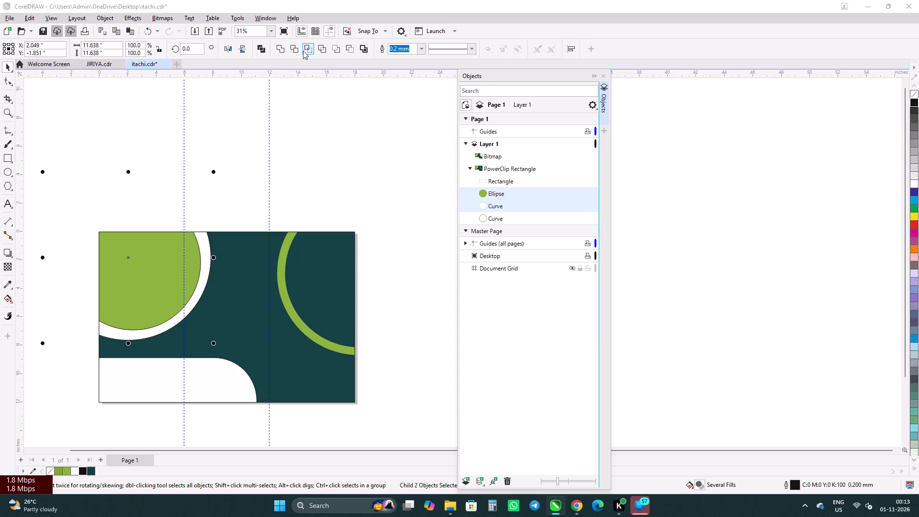
left_click(303, 51)
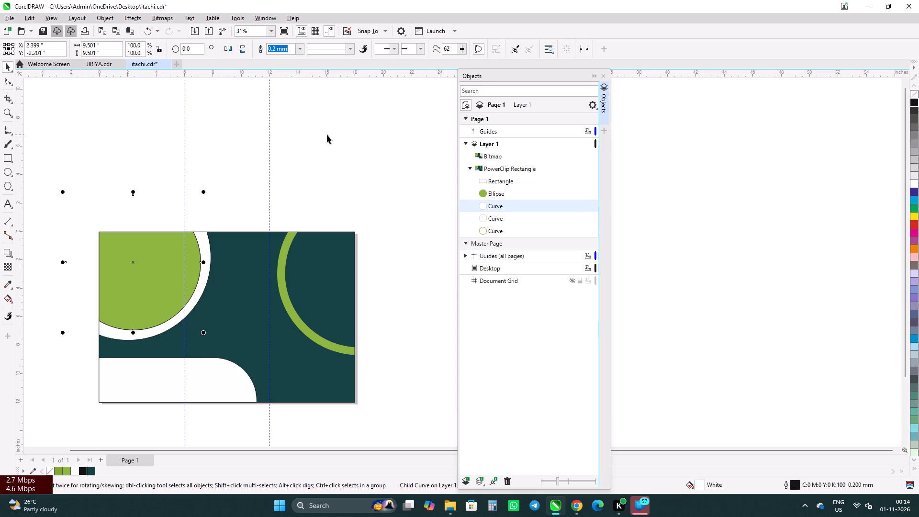
Undo the intersection of the clipped green circle with the white curve.
key("ctrl+z")
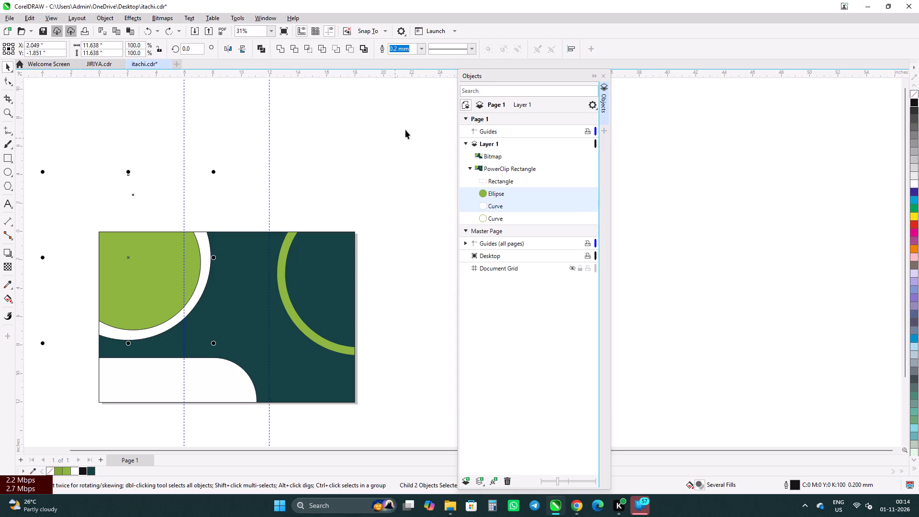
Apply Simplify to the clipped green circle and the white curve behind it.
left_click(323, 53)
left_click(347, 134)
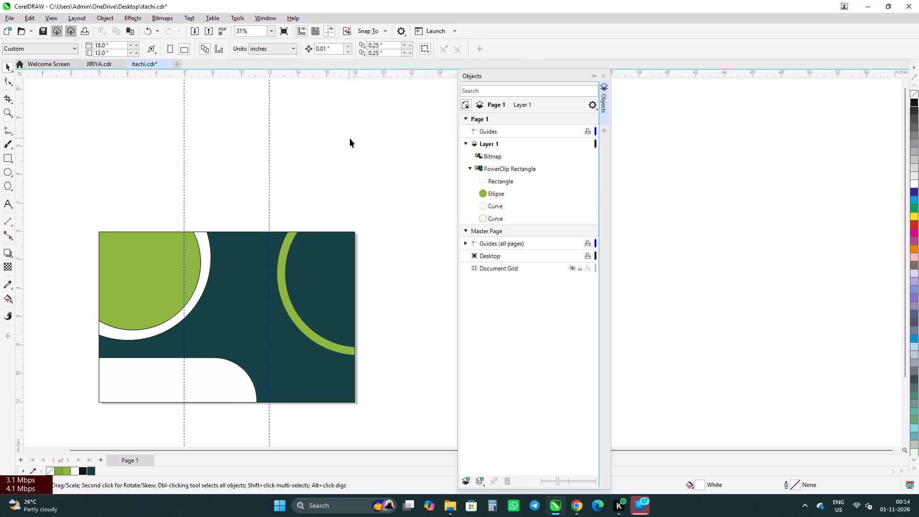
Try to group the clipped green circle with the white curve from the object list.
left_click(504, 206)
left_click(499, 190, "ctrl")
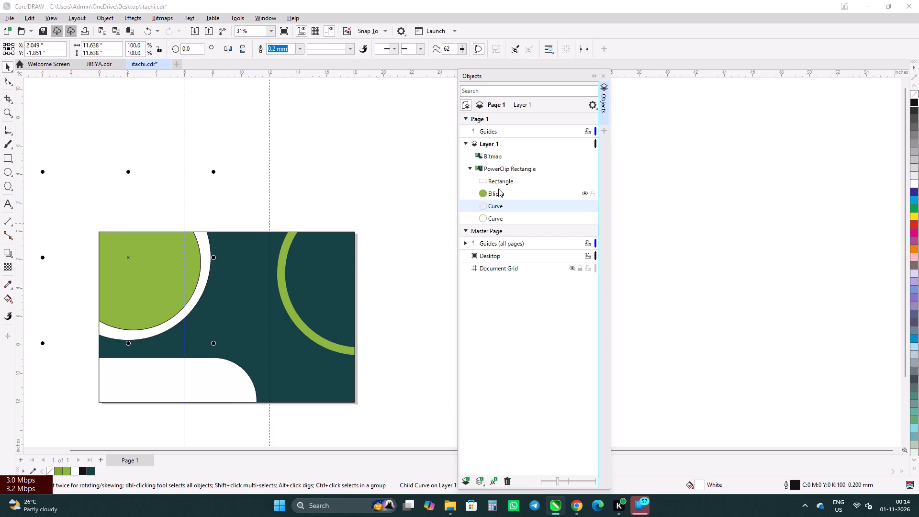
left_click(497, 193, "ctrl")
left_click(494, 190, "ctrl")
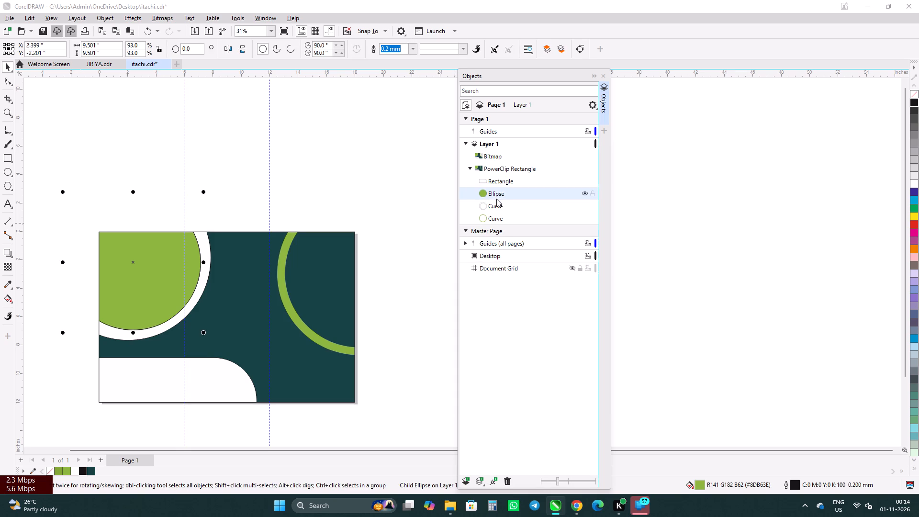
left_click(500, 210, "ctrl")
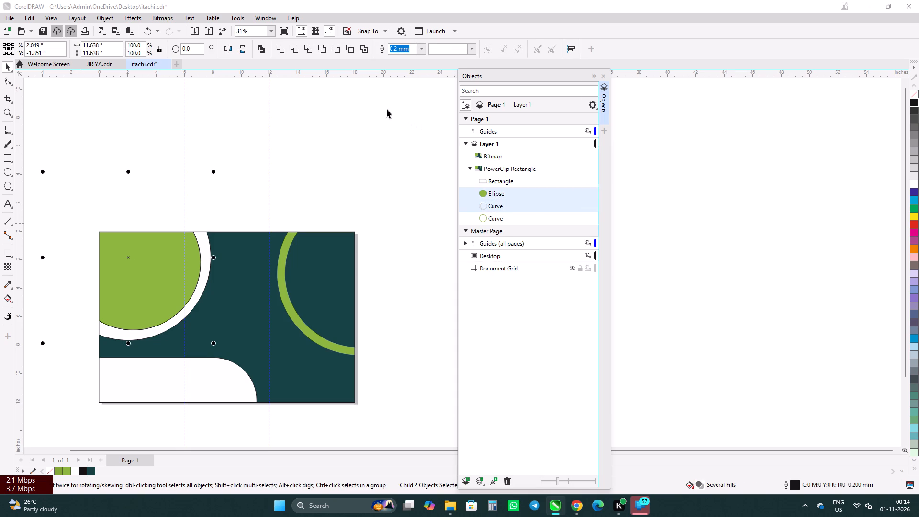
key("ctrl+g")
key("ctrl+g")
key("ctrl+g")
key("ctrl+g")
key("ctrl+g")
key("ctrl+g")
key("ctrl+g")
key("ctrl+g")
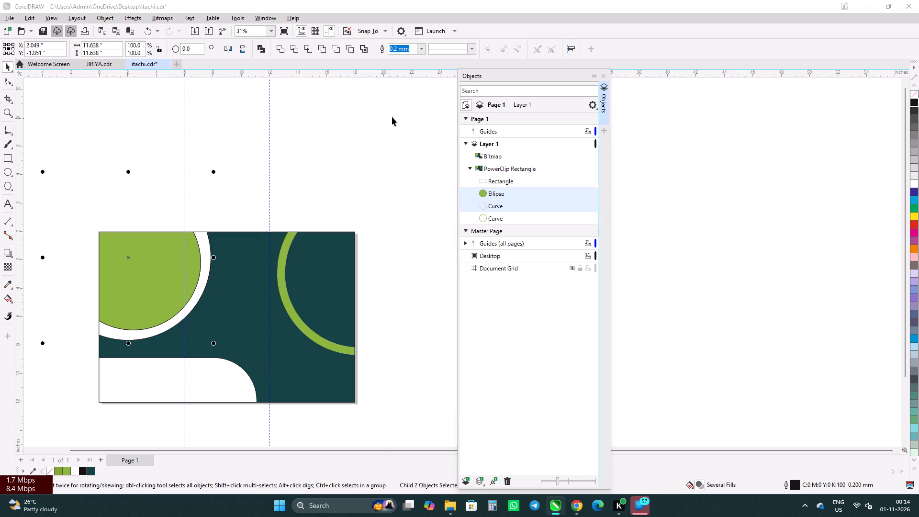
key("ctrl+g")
Undo the last three edits, back to the state where the green circle and white curve are grouped.
key("ctrl+z")
key("ctrl+z")
key("ctrl+z")
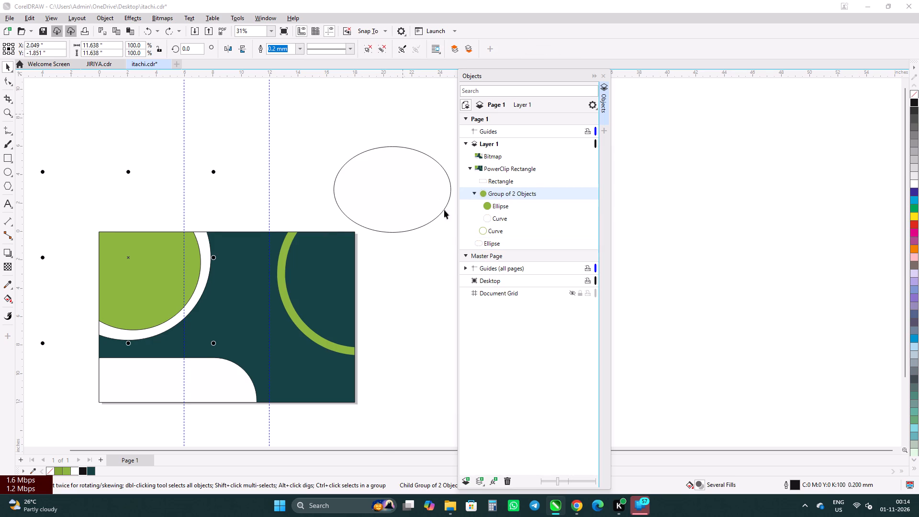
Delete the white ellipse lying outside the page.
left_click(428, 202)
key("Delete")
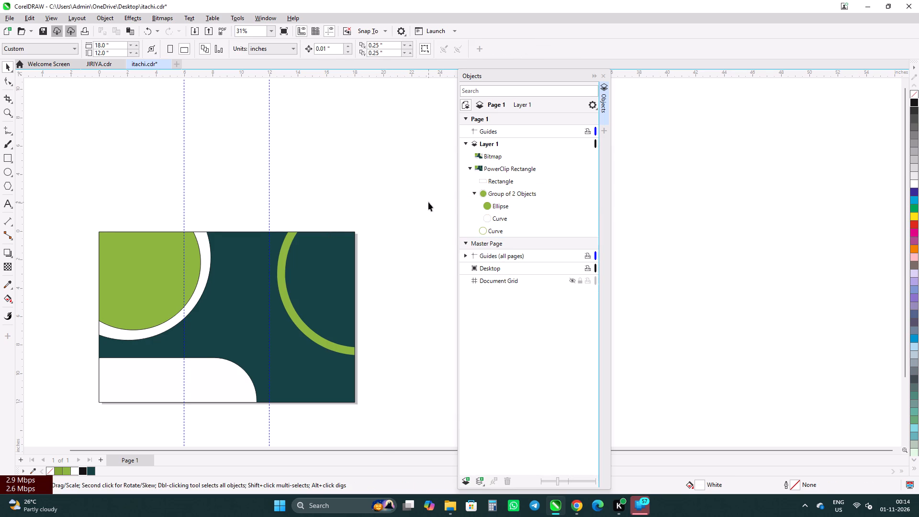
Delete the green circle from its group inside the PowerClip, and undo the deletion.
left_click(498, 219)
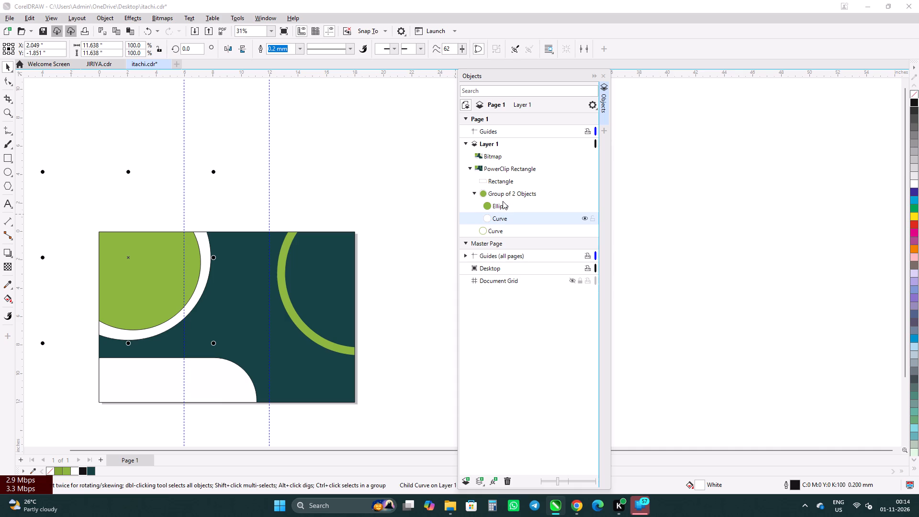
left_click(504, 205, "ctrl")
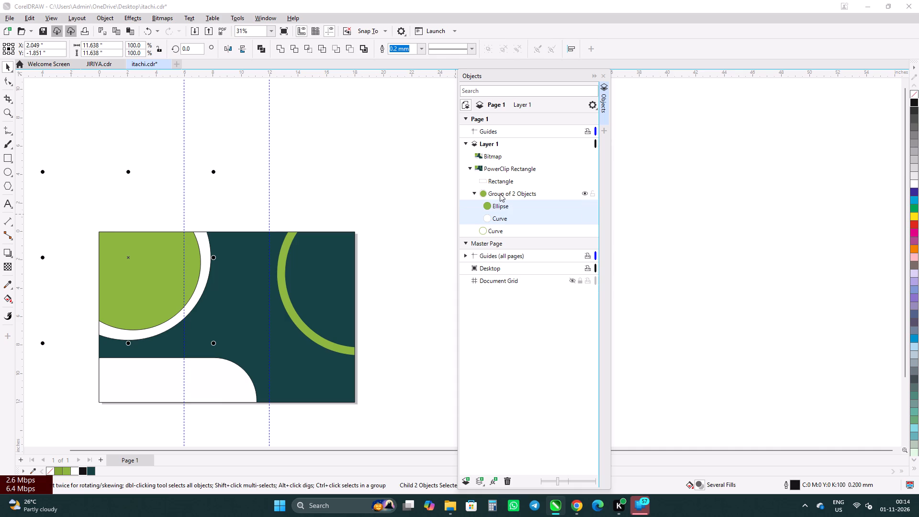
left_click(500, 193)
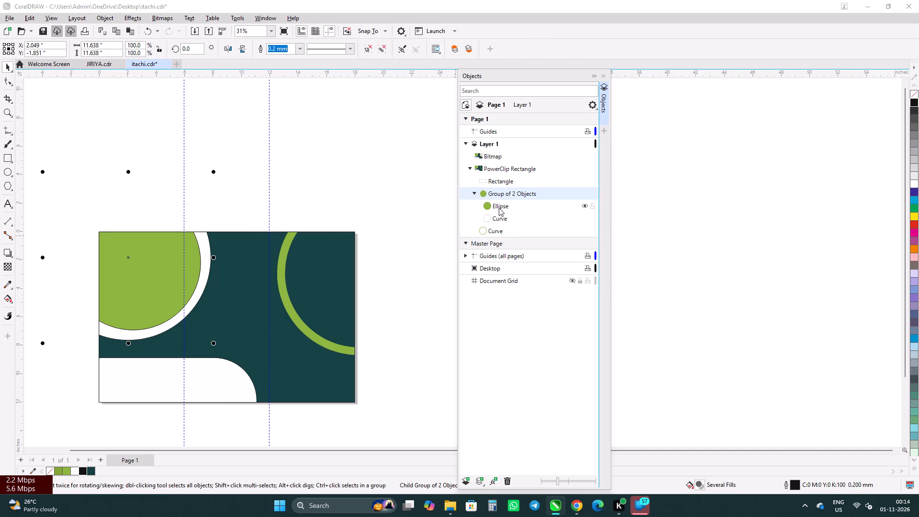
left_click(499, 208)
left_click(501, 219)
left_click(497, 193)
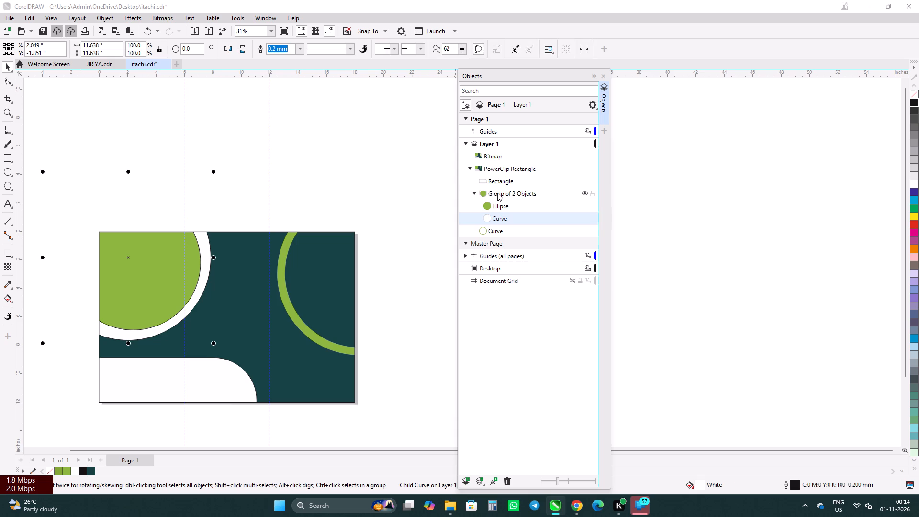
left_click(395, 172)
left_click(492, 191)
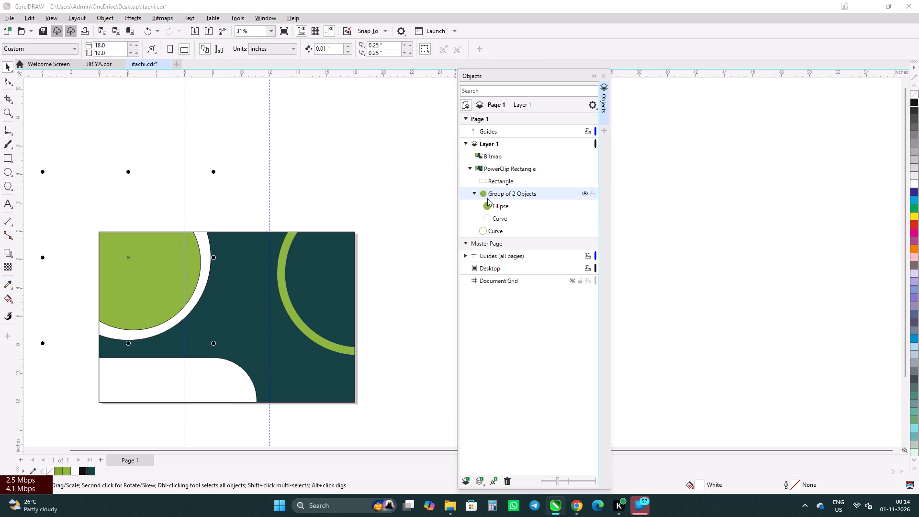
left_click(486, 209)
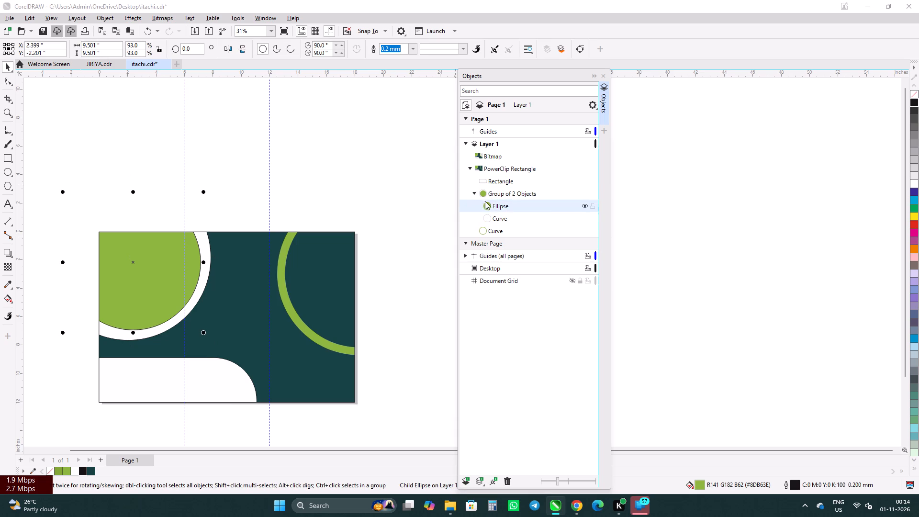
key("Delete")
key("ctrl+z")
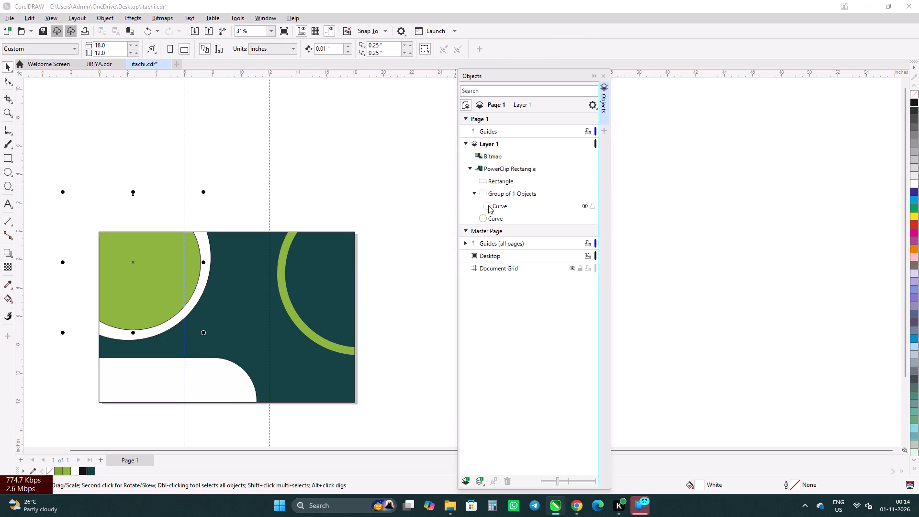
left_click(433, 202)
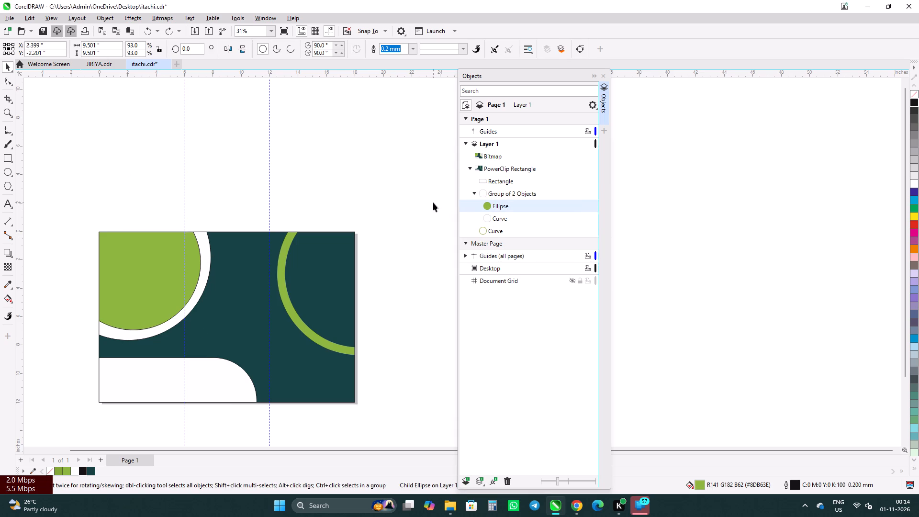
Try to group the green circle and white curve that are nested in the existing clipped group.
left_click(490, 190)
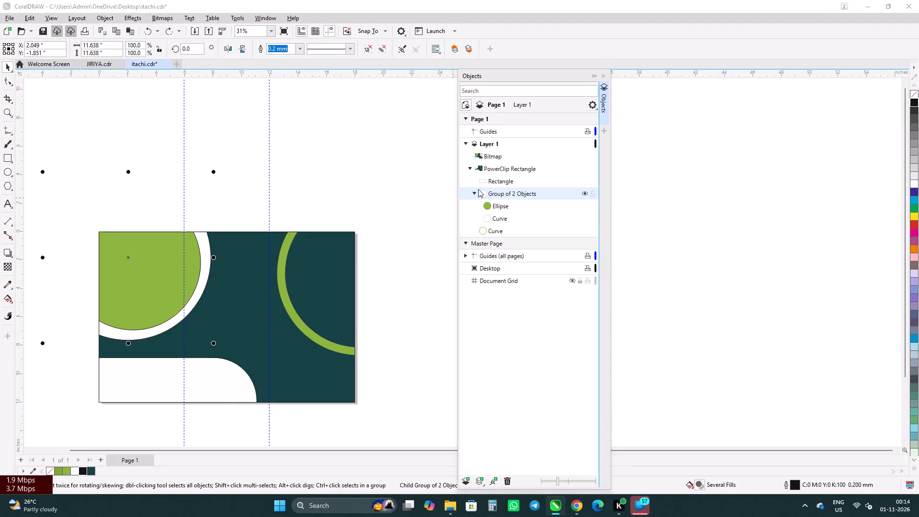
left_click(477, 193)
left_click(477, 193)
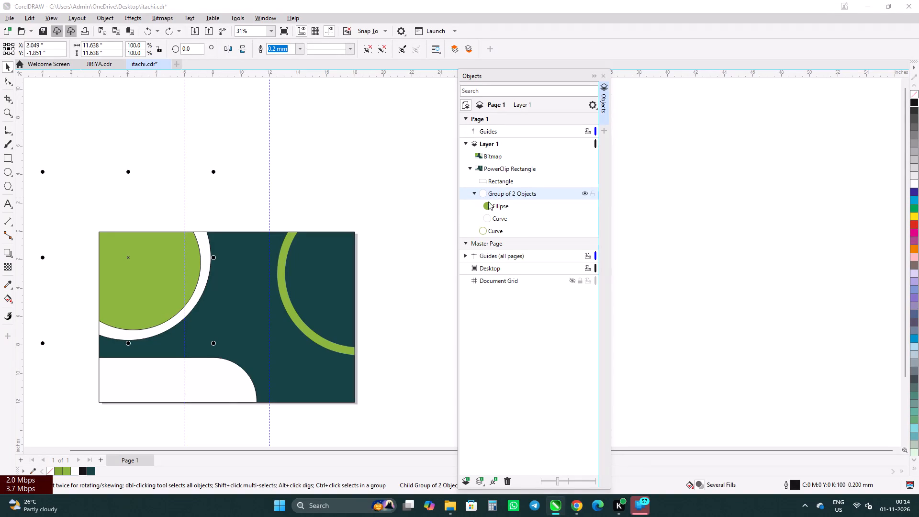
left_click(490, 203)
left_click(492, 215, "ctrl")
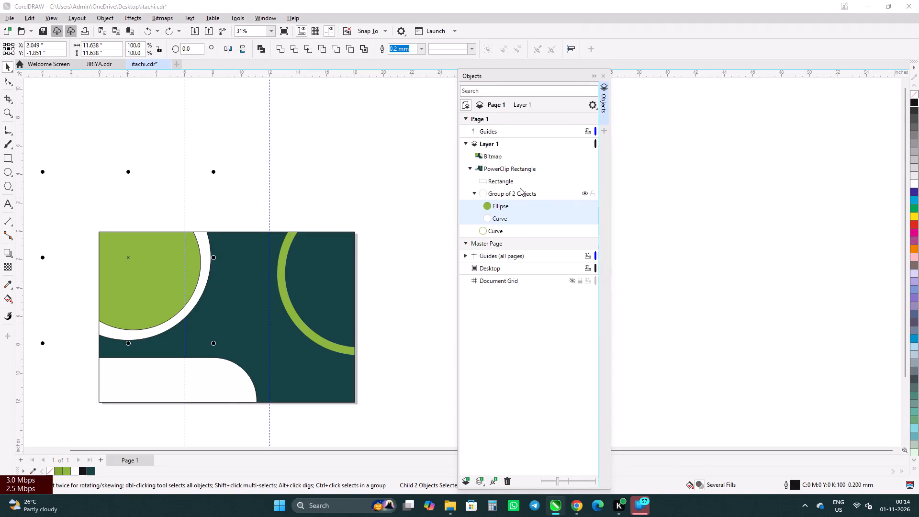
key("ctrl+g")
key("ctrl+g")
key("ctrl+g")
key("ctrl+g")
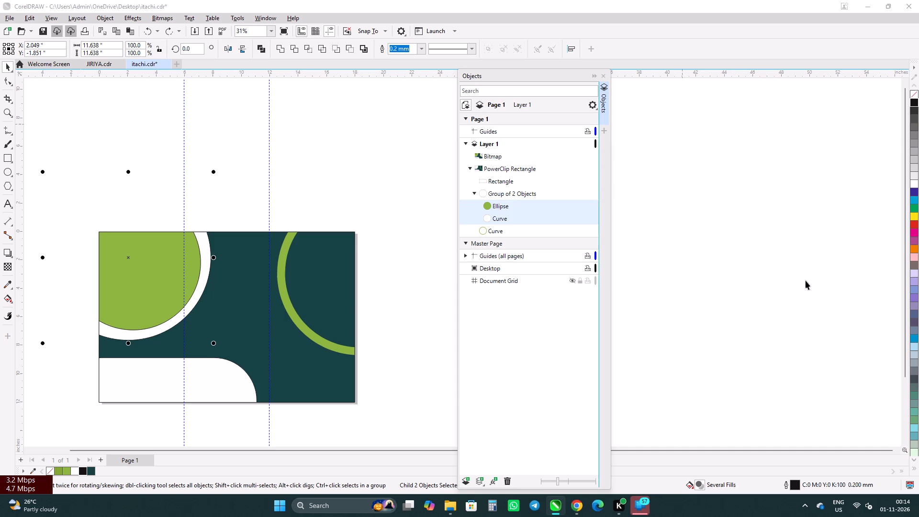
Open the contents of the PowerClip rectangle for editing.
left_click(134, 270)
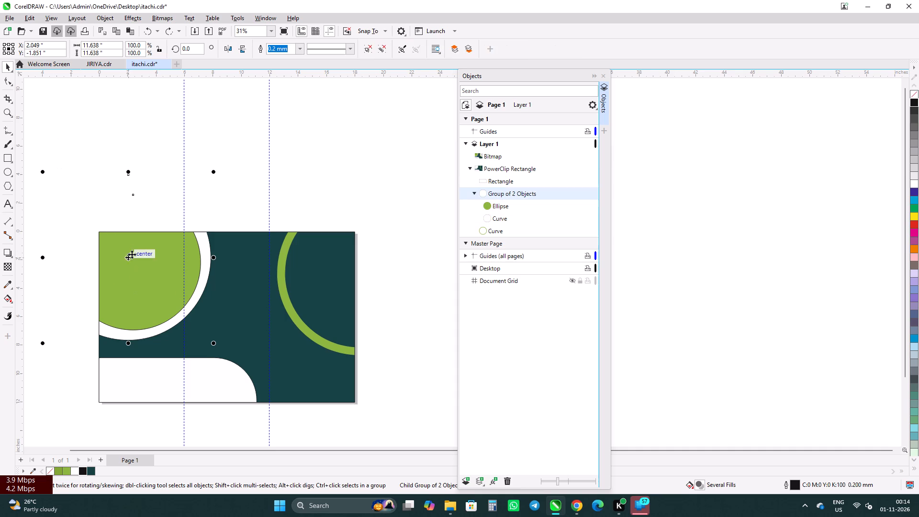
left_click_drag(94, 161, 100, 162)
left_click(137, 239)
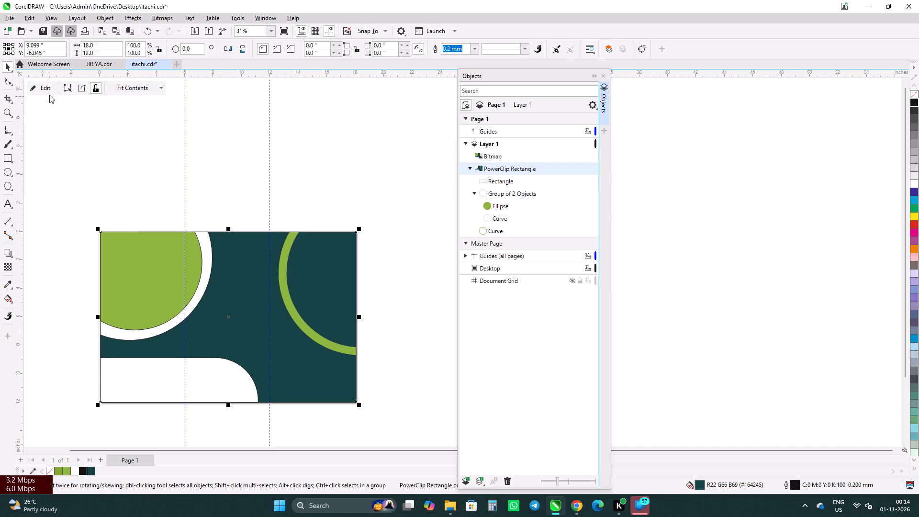
left_click(49, 95)
left_click(51, 85)
left_click(167, 154)
scroll(308, 180, "down", 3)
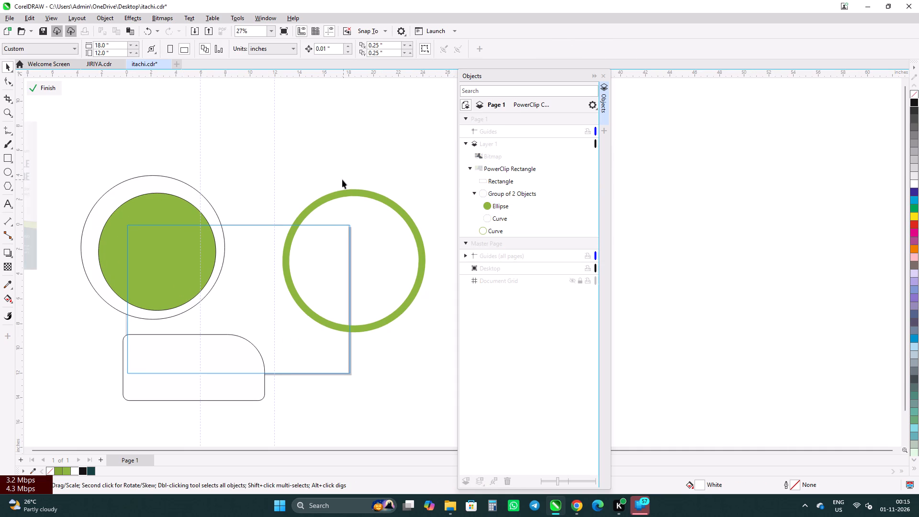
Ungroup the green circle and the white circle around it within the PowerClip contents.
left_click(344, 176)
left_click_drag(55, 116, 101, 281)
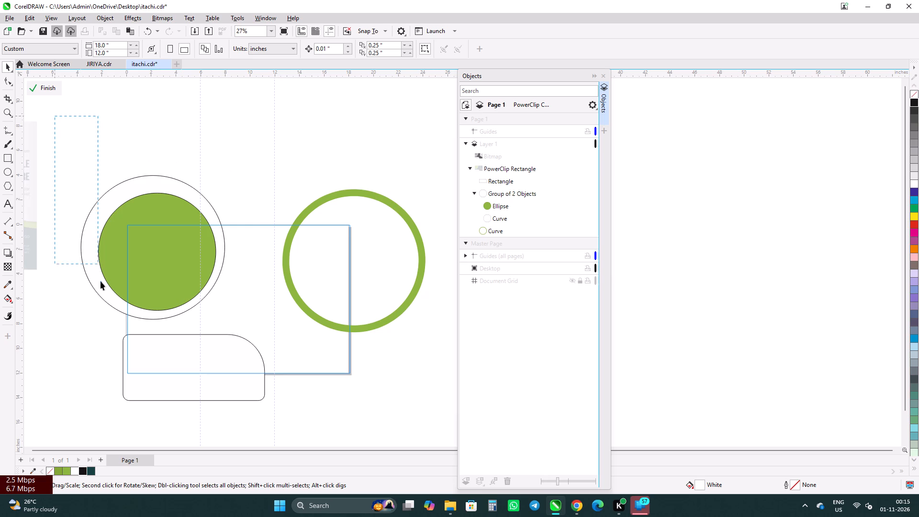
left_click_drag(101, 281, 235, 329)
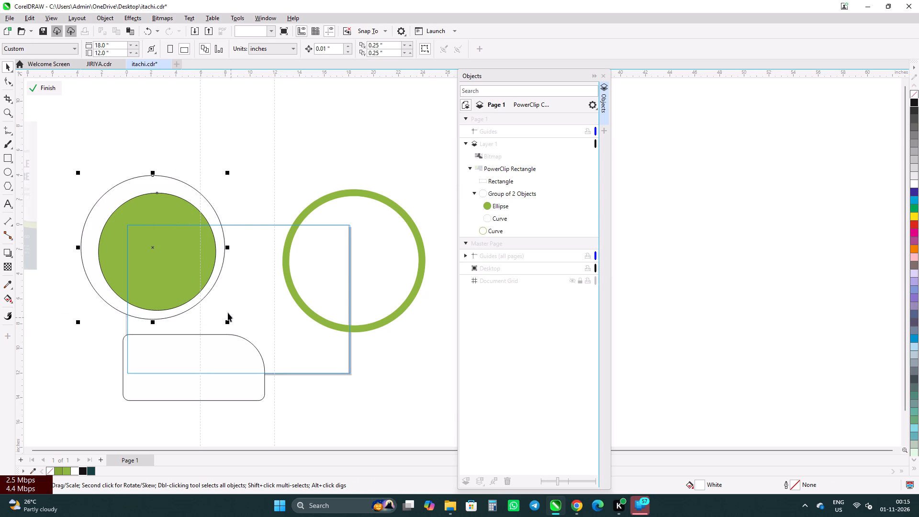
left_click(379, 46)
left_click(306, 135)
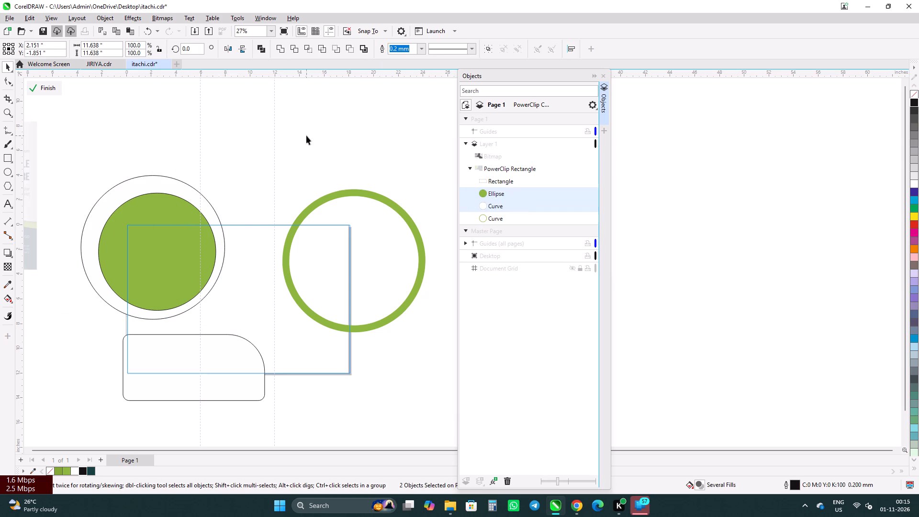
Group the green circle with the white circle around it and finish editing the PowerClip contents.
left_click_drag(92, 148, 92, 339)
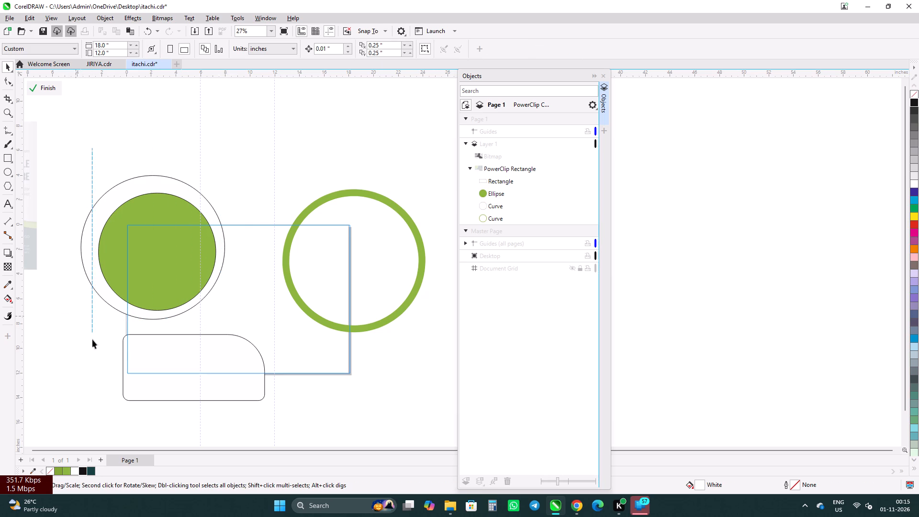
left_click_drag(92, 339, 213, 351)
left_click_drag(71, 131, 186, 308)
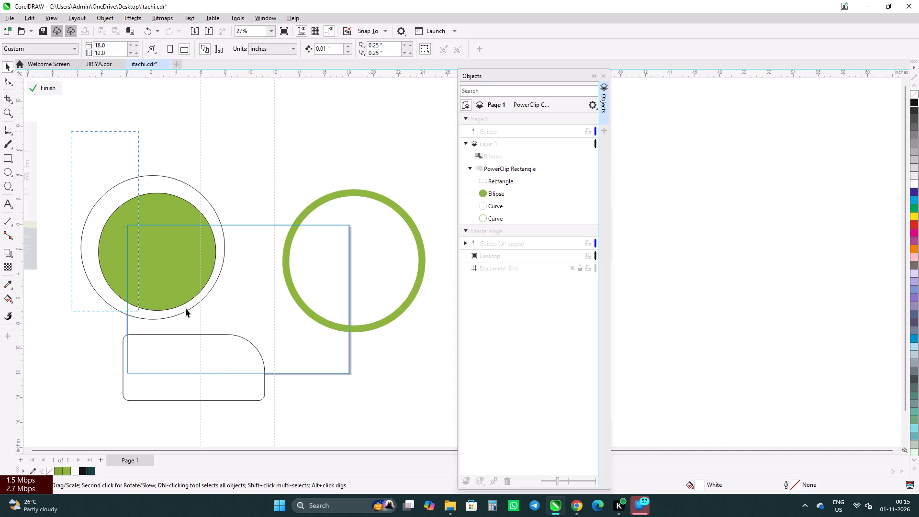
left_click_drag(186, 308, 256, 337)
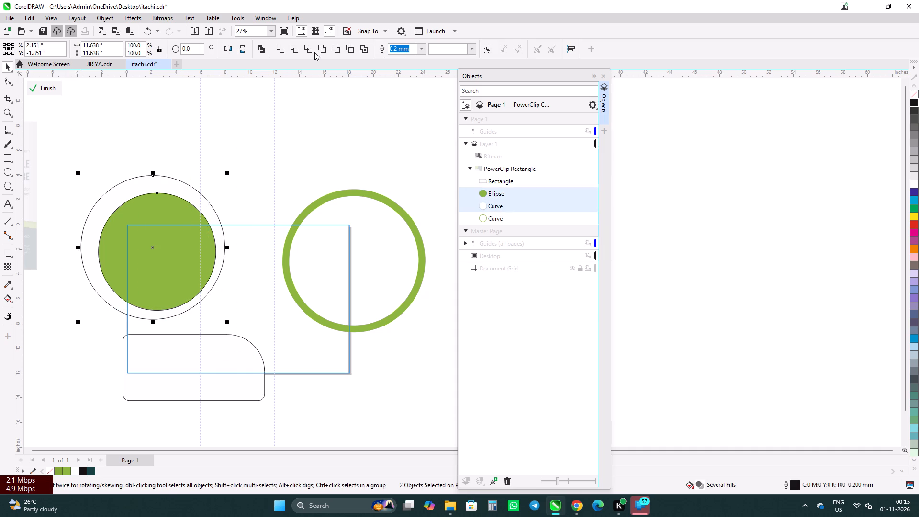
key("ctrl+g")
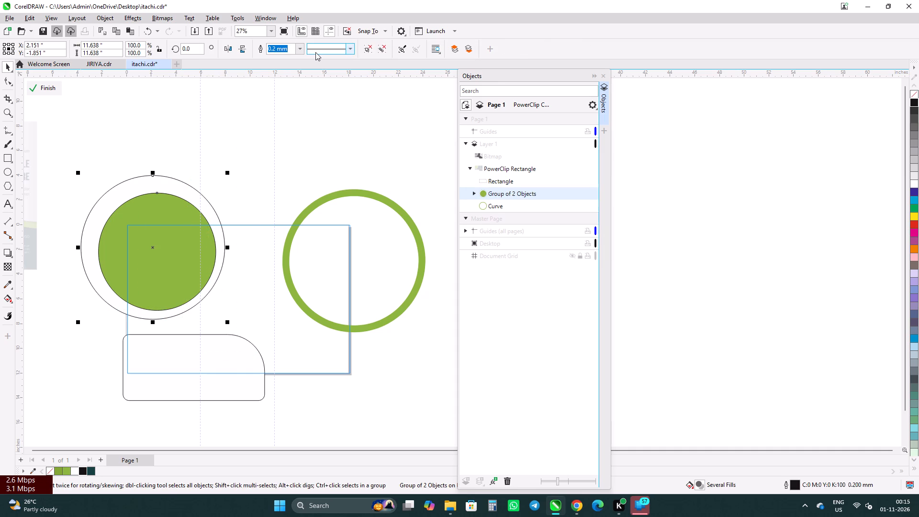
left_click(48, 84)
left_click(197, 119)
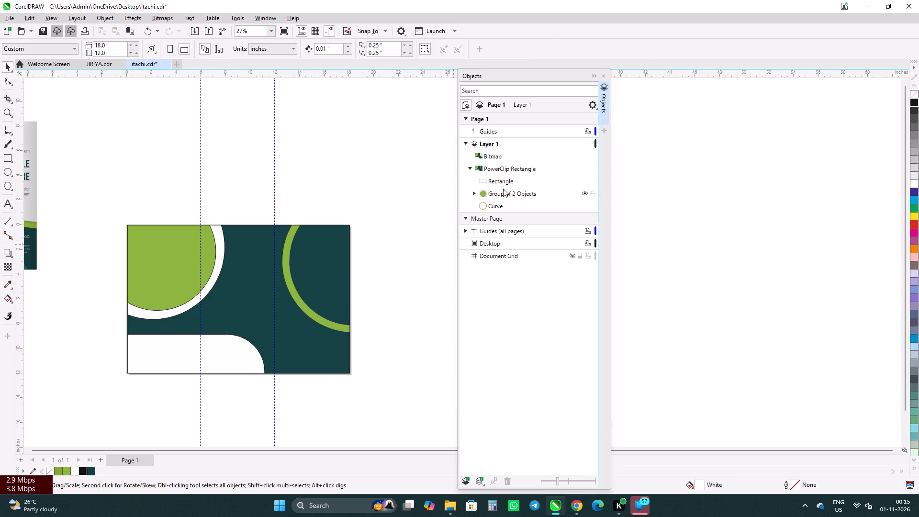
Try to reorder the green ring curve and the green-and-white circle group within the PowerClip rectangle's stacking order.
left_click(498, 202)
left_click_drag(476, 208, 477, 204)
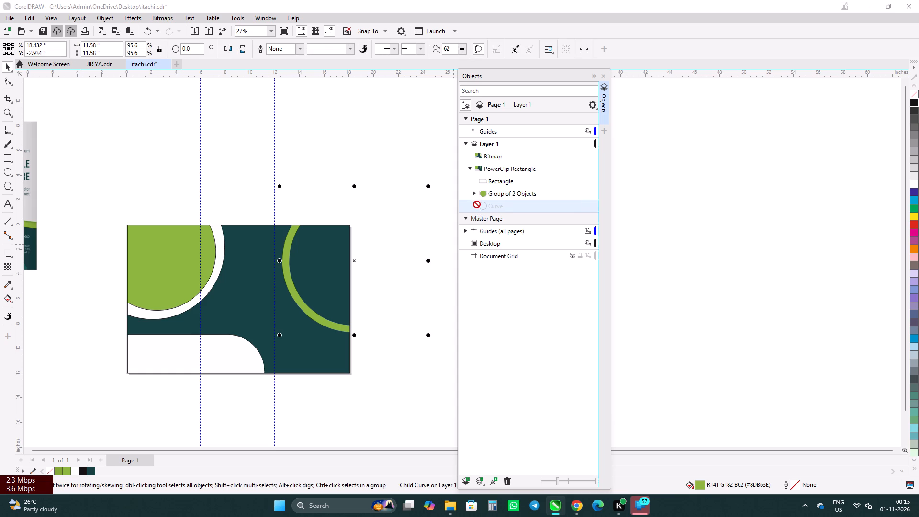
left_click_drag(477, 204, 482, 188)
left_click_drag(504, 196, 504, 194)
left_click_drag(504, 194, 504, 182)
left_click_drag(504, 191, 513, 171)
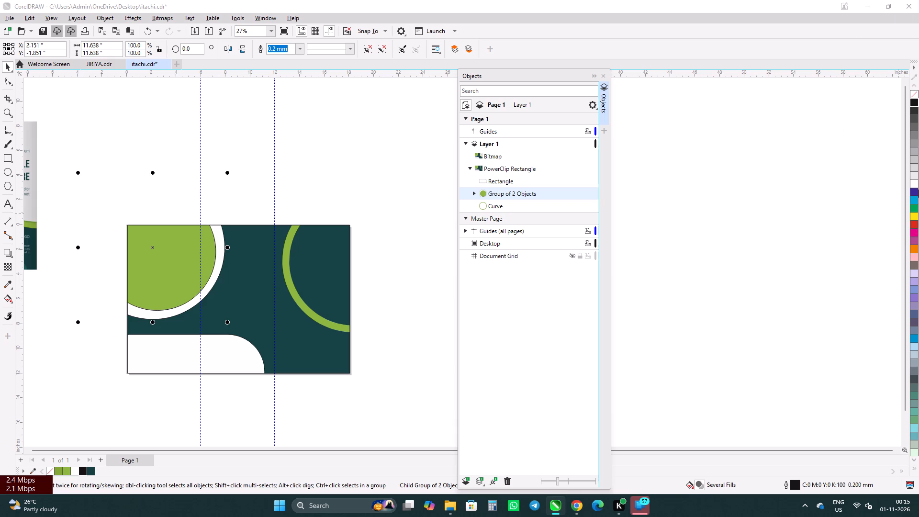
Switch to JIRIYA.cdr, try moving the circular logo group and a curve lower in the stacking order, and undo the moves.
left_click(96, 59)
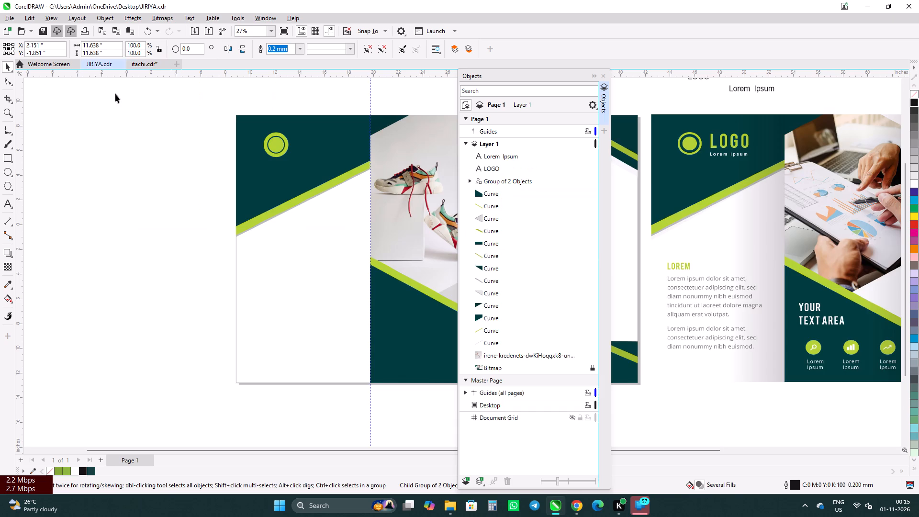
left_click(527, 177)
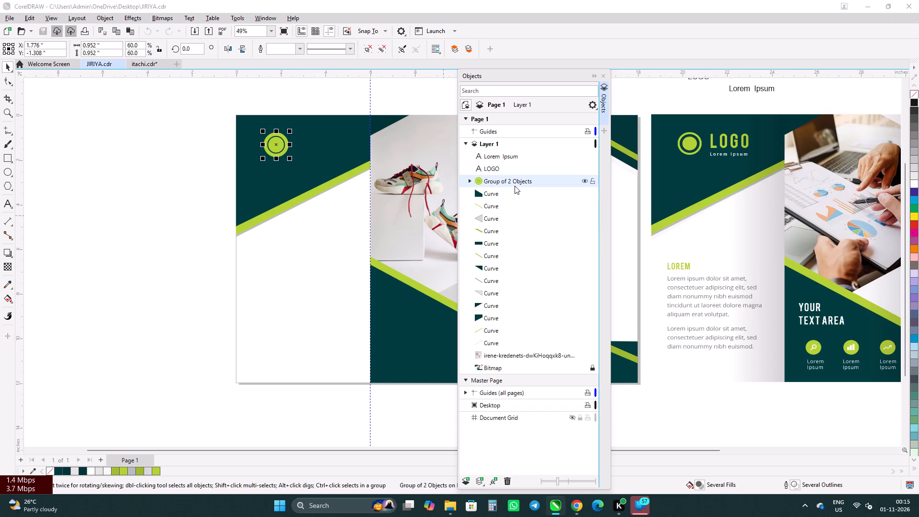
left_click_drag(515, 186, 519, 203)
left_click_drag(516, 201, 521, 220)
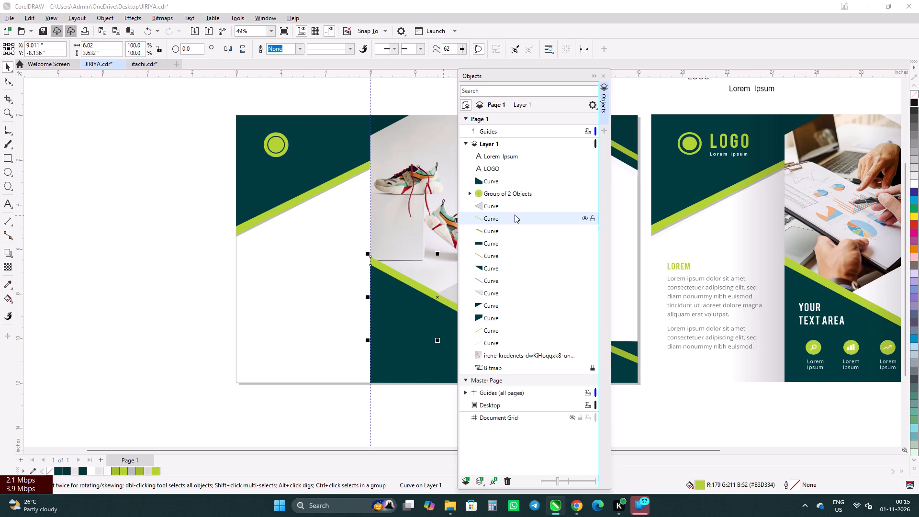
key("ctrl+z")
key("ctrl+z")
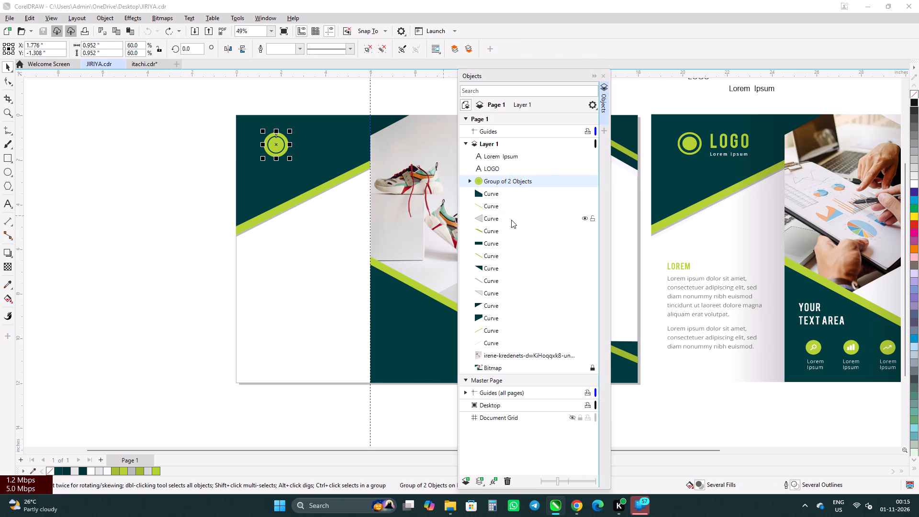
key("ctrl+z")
Move the "Lorem Ipsum" text below the "LOGO" text in Layer 1's stacking order.
left_click(493, 159)
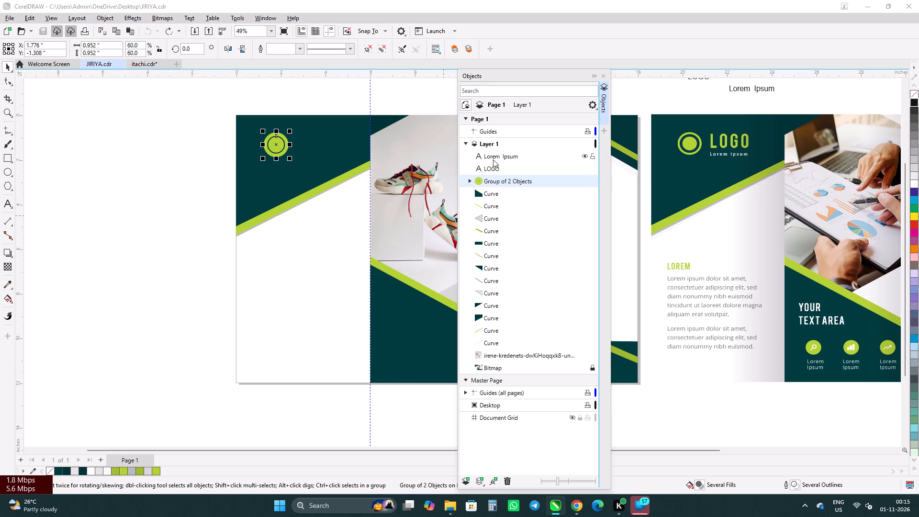
left_click_drag(494, 158, 502, 188)
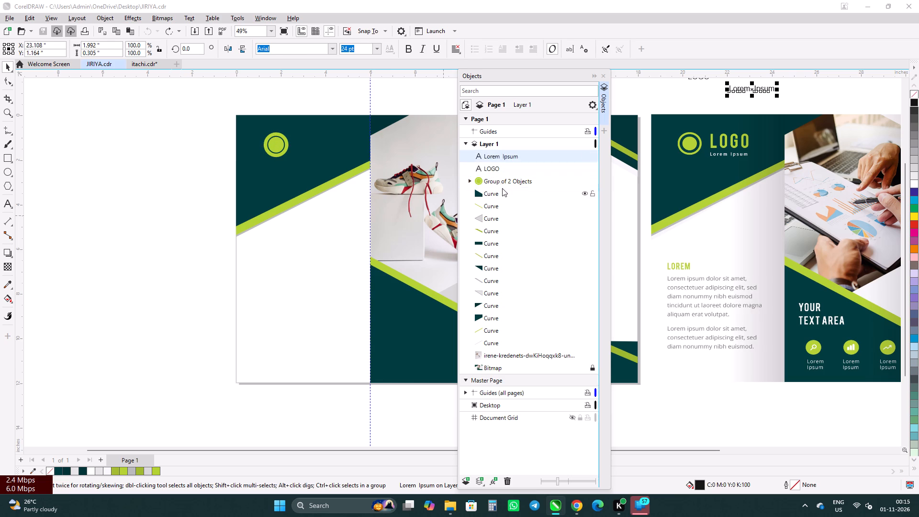
left_click_drag(499, 183, 504, 161)
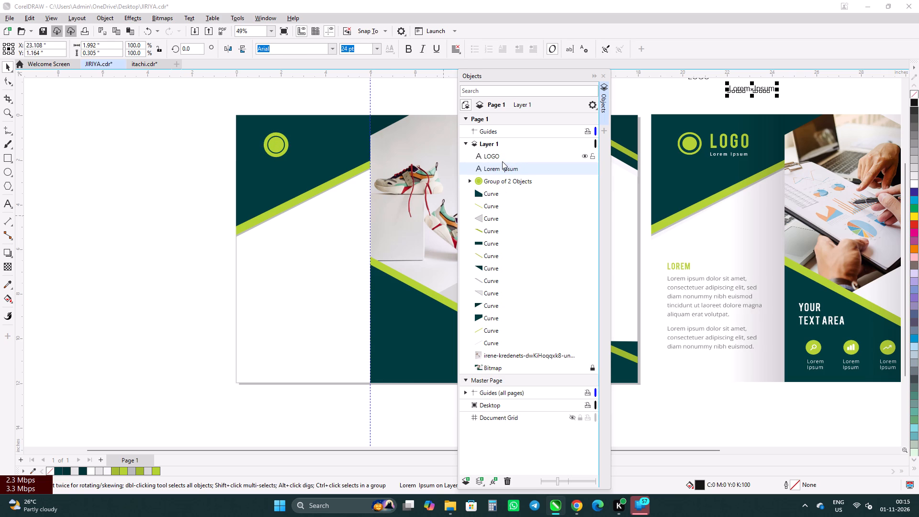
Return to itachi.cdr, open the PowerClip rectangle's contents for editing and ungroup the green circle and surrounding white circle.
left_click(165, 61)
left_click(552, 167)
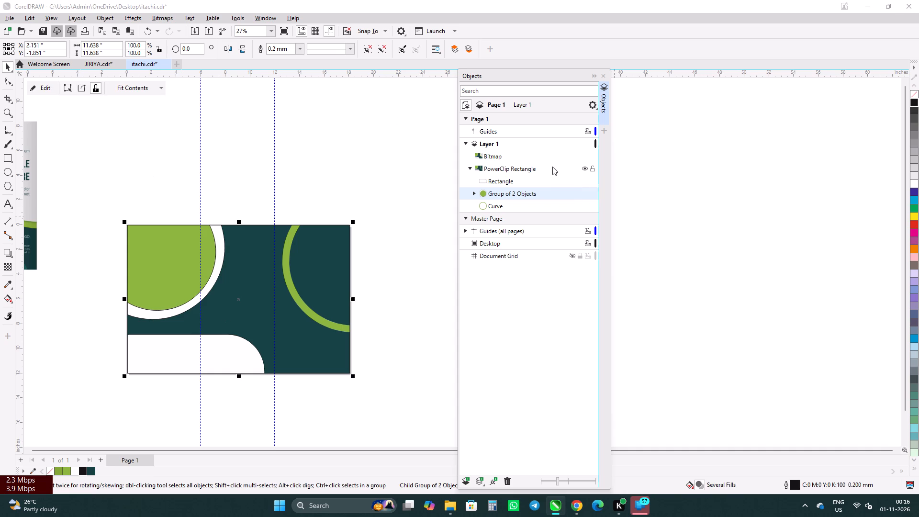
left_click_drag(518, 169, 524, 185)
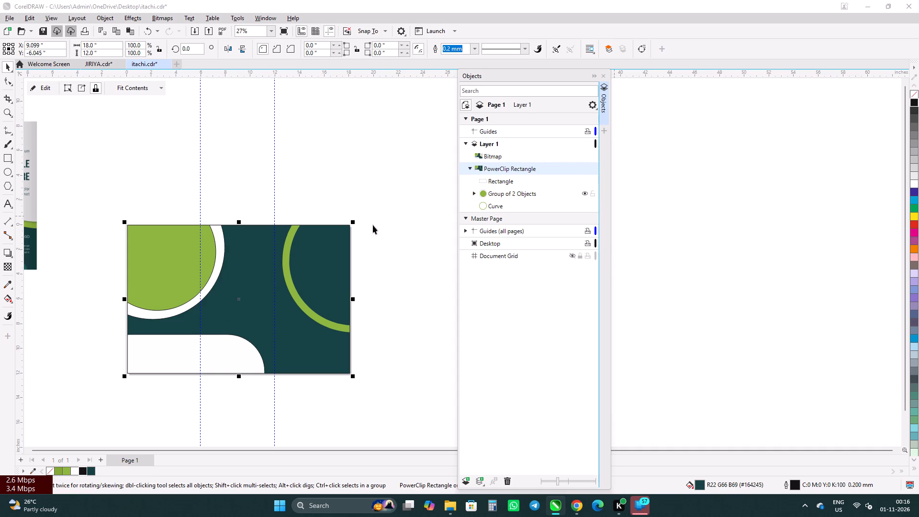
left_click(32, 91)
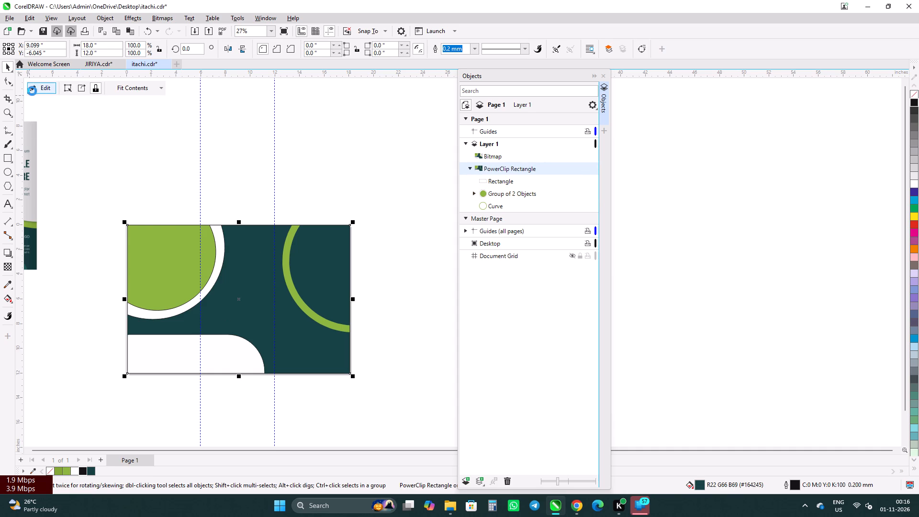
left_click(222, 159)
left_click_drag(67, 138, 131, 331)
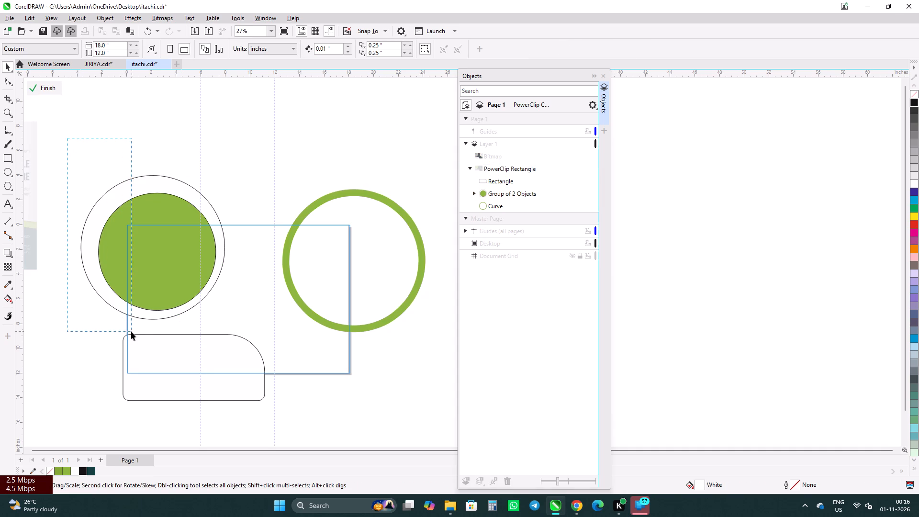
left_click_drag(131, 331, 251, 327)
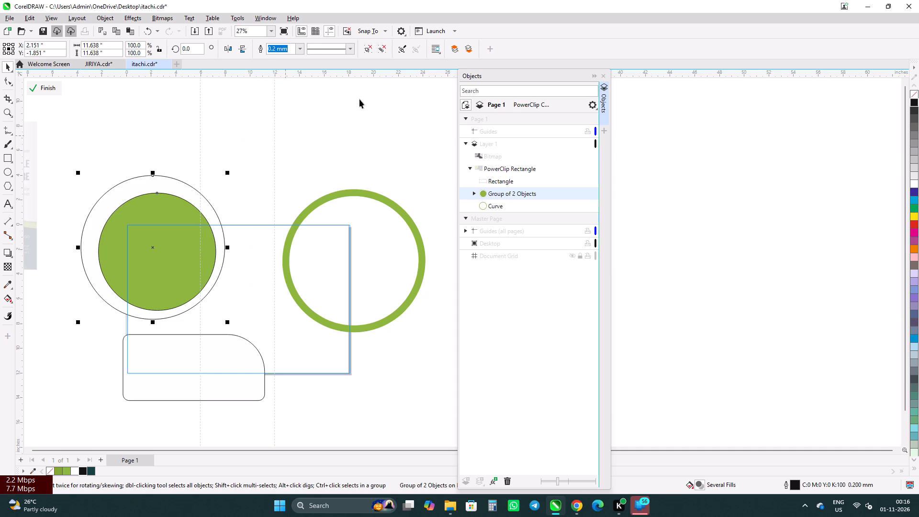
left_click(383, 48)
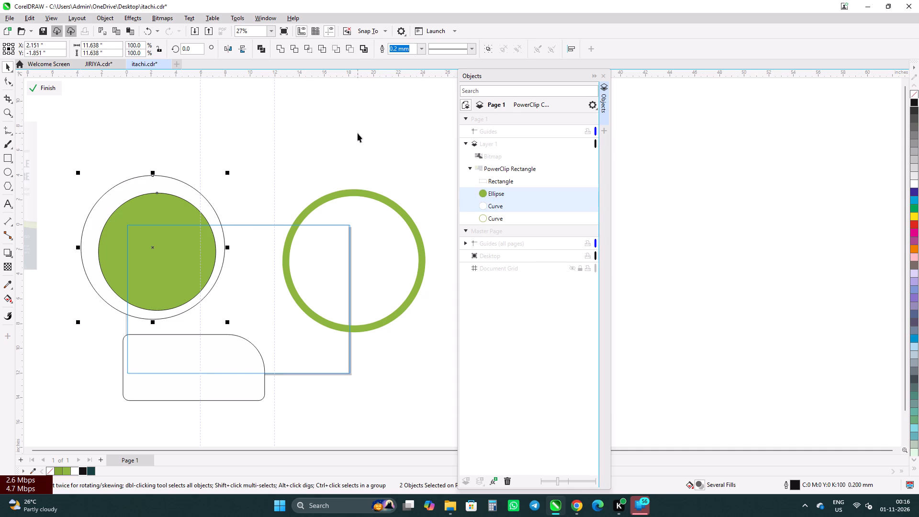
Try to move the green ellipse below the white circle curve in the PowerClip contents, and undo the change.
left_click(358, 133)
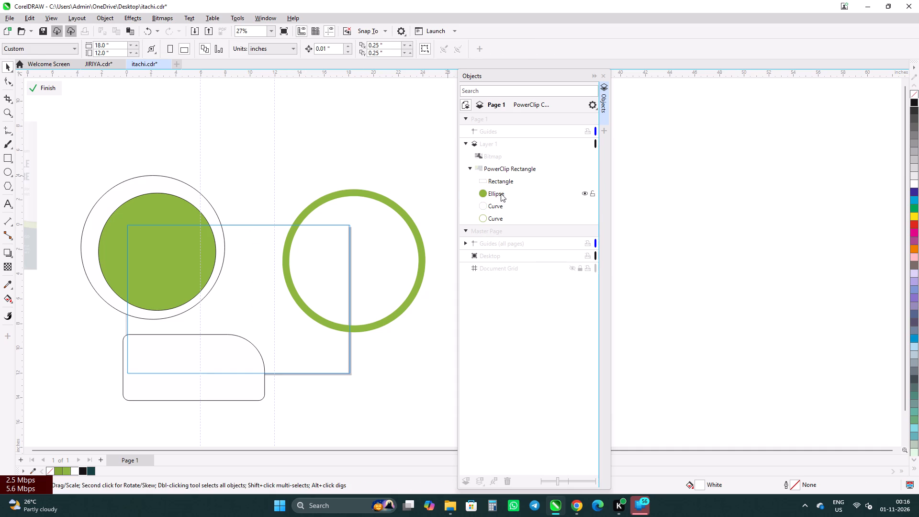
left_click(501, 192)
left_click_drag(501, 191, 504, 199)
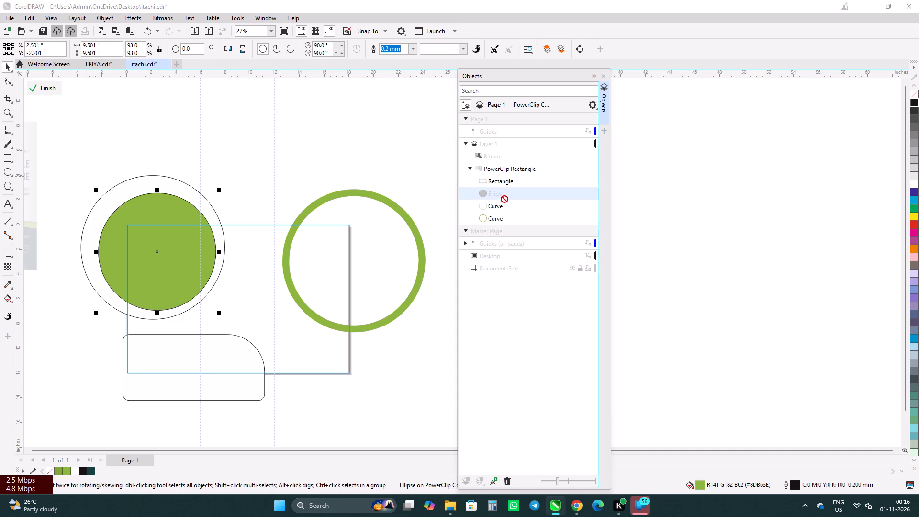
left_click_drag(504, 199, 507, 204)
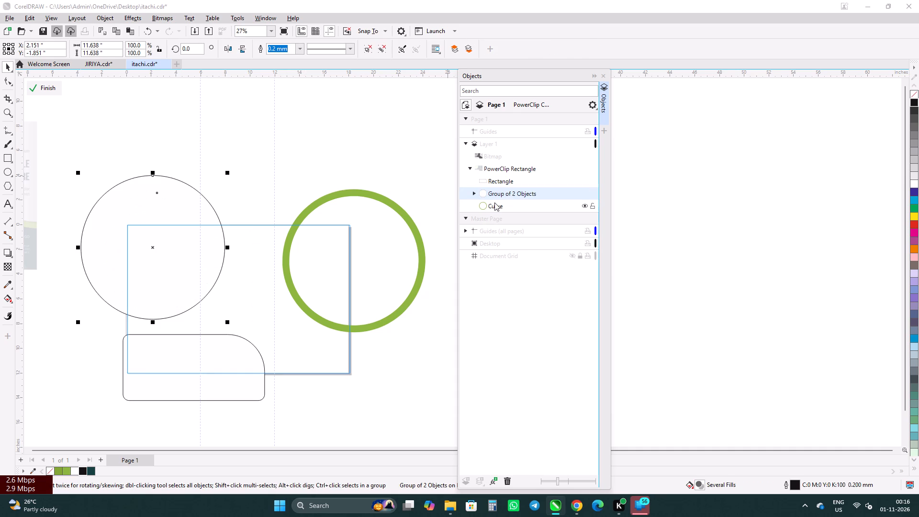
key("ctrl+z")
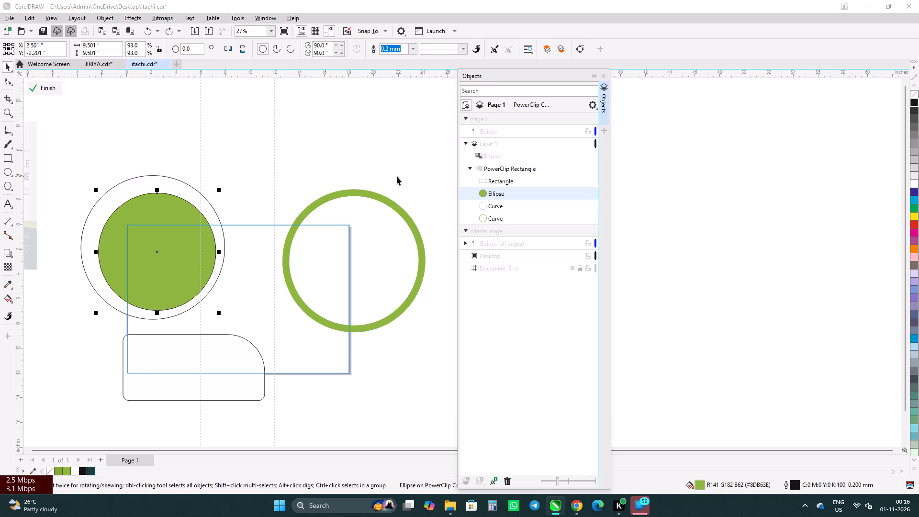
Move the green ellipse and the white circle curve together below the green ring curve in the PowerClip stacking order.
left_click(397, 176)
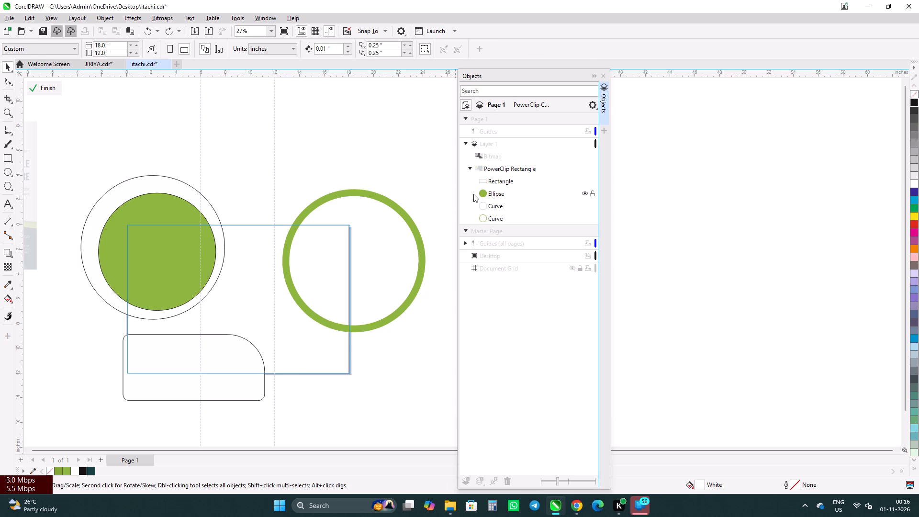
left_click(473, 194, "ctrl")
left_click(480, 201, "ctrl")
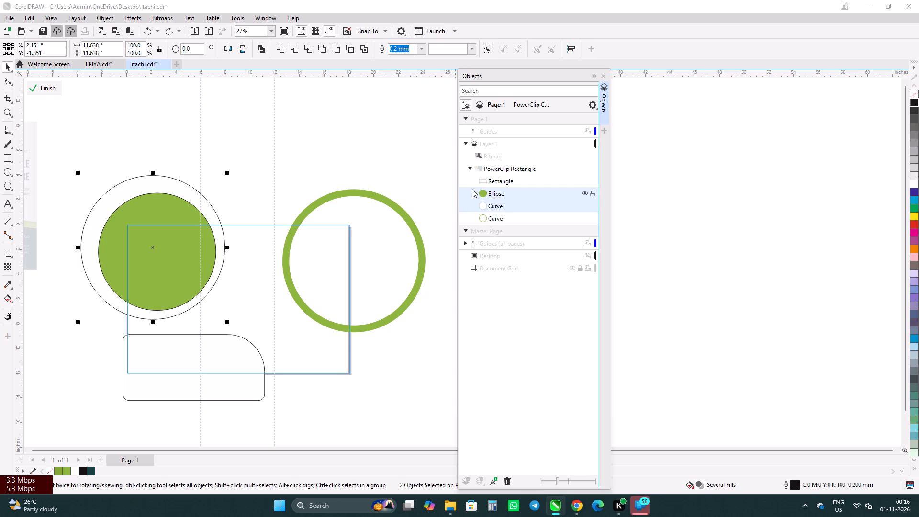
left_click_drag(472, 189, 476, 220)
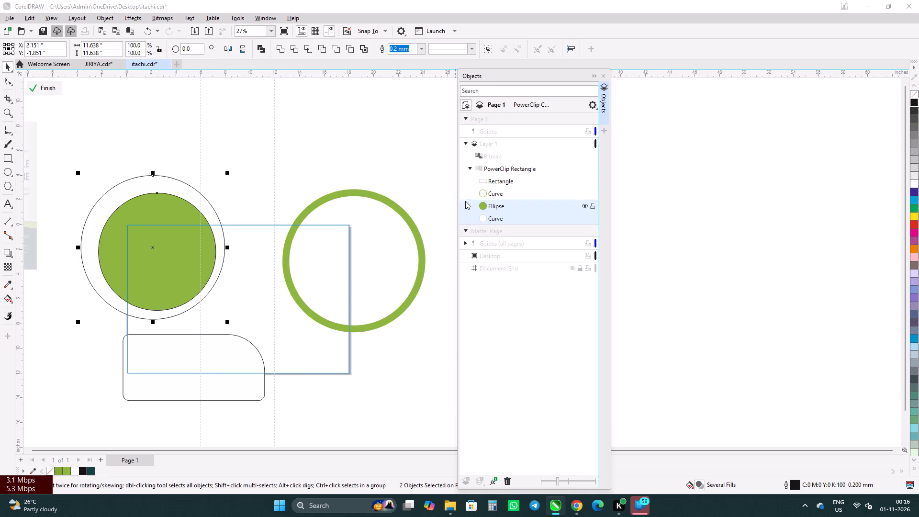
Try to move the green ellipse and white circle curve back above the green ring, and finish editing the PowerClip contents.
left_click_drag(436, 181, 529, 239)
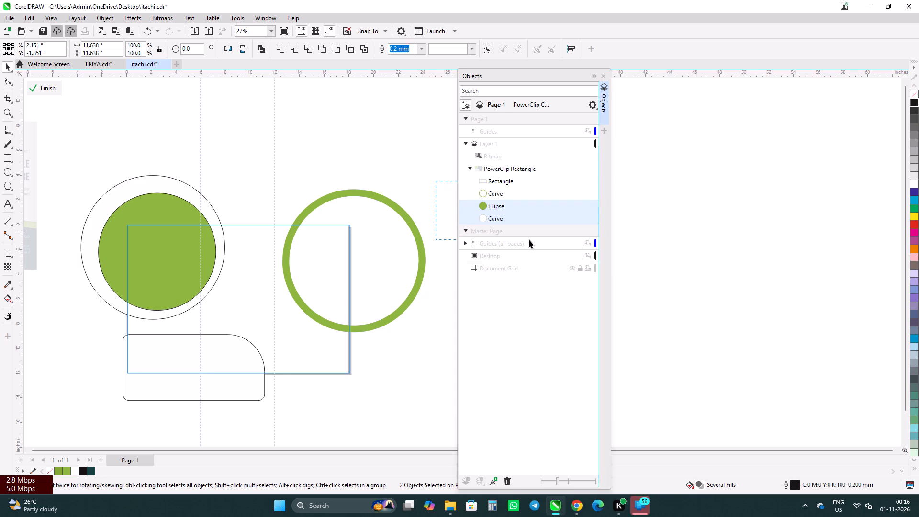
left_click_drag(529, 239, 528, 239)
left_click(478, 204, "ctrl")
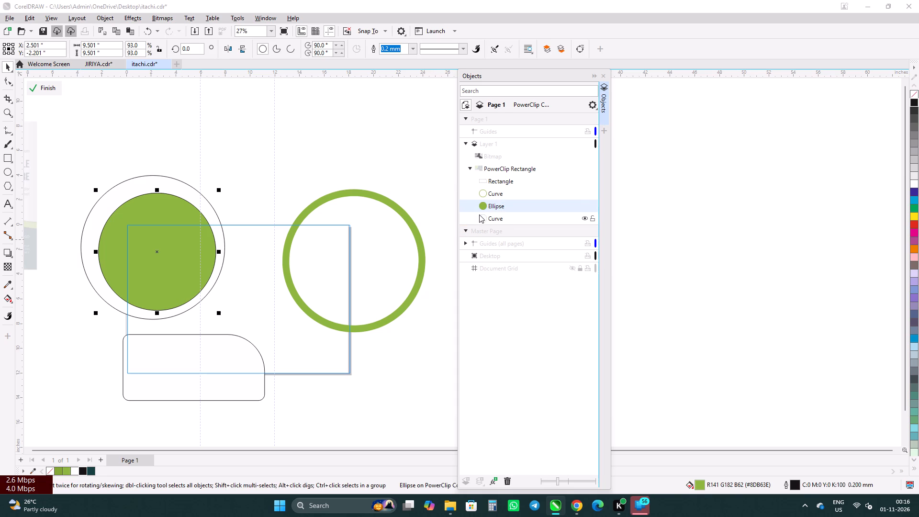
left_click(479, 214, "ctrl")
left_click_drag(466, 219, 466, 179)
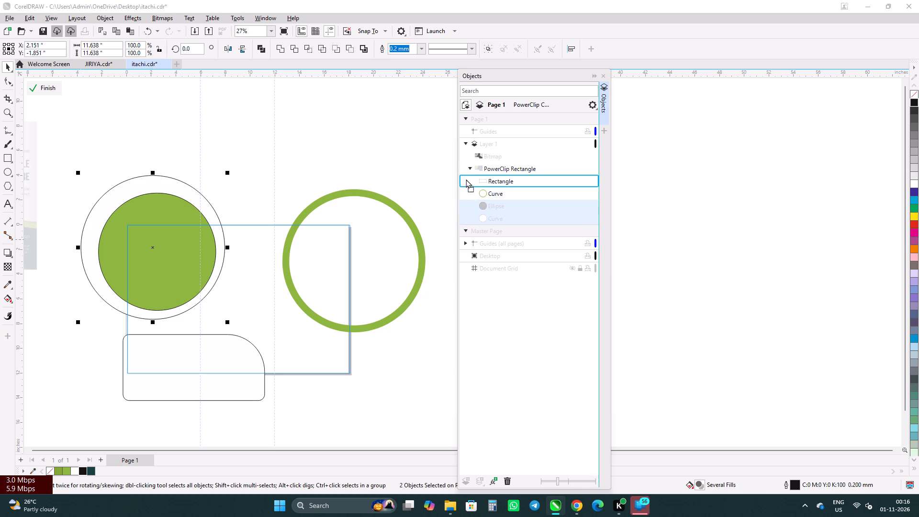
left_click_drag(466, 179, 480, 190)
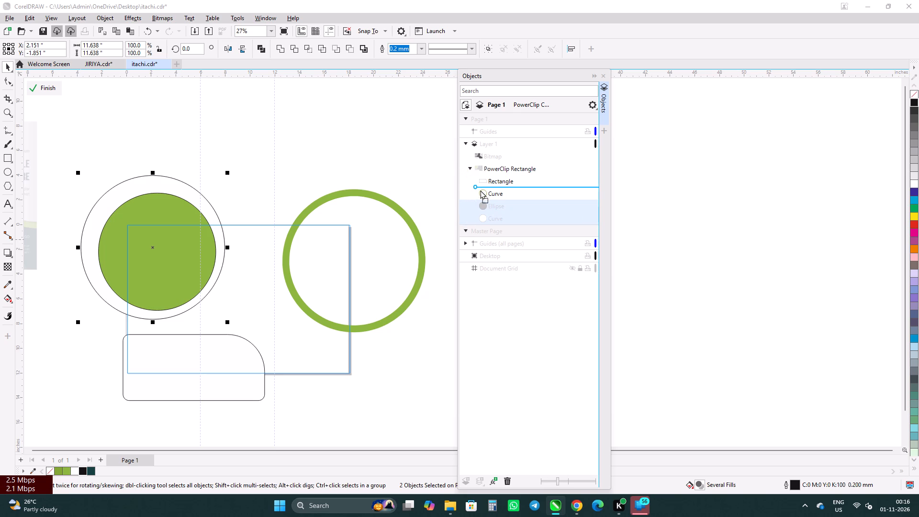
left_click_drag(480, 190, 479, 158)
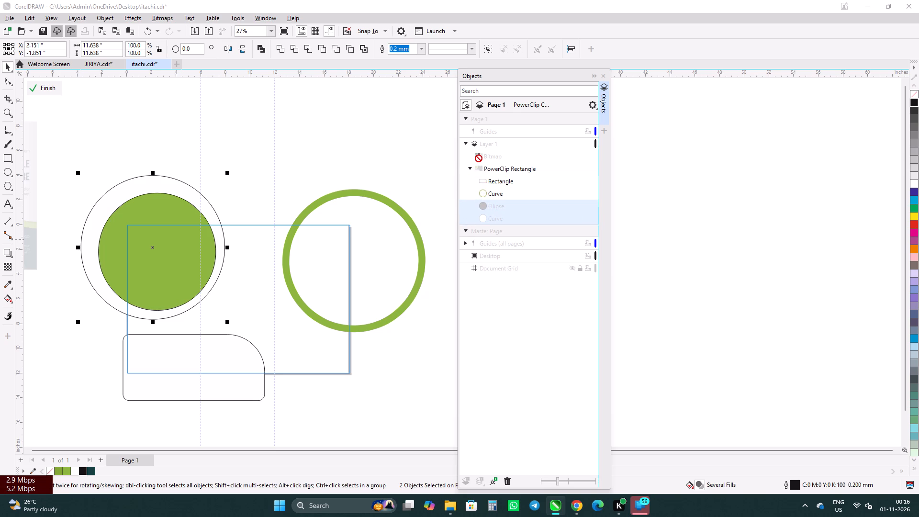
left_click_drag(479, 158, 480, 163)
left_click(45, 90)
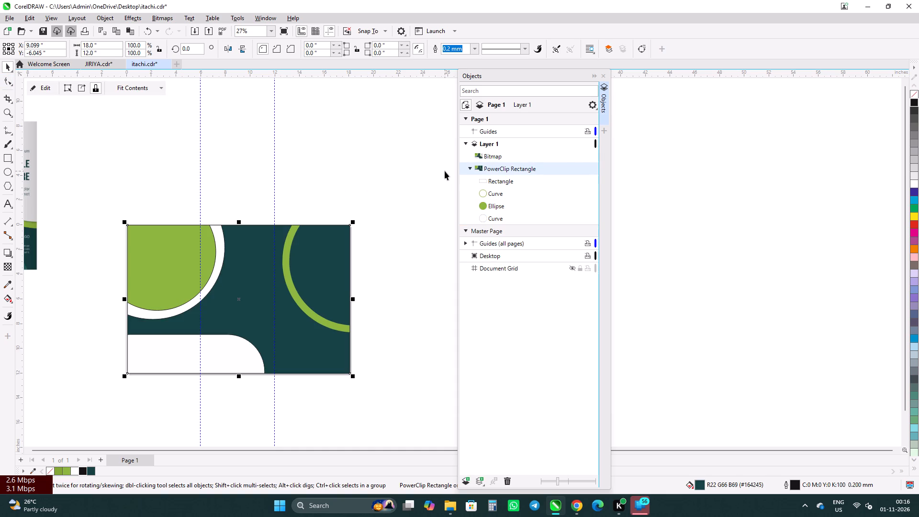
Delete the PowerClip rectangle together with its clipped contents from the page.
key("Delete")
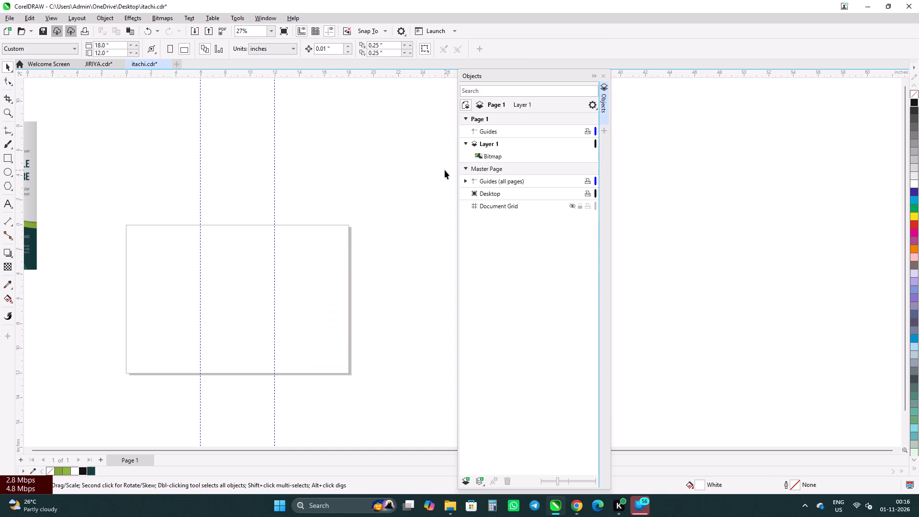
Create a page-sized 18 by 12 inch rectangle as a page frame on the emptied page.
left_click(551, 153)
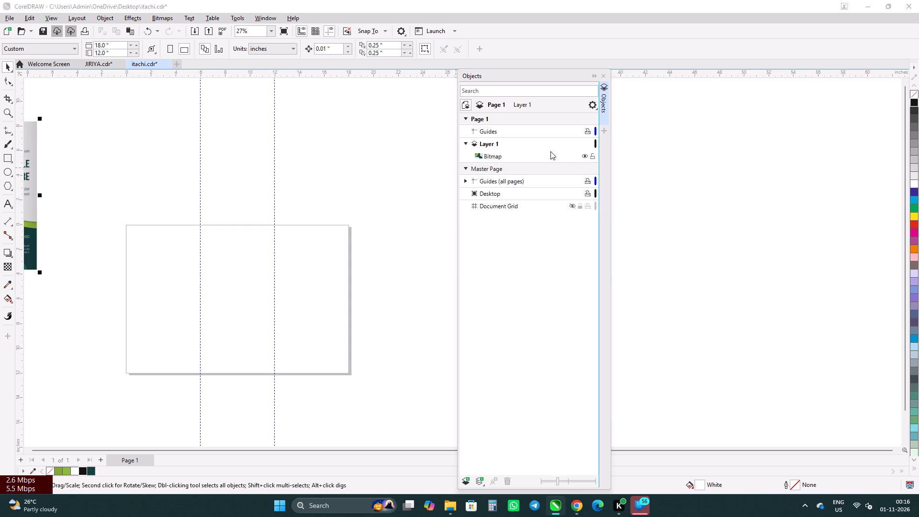
left_click(364, 177)
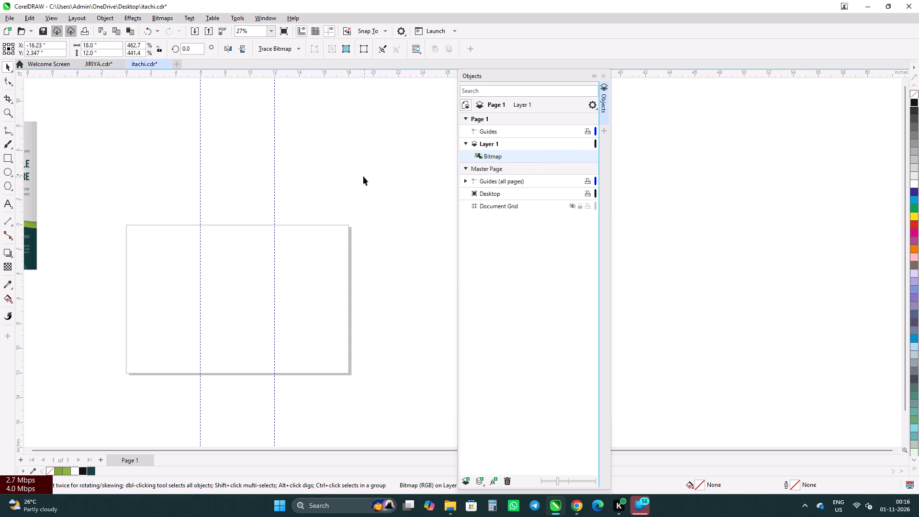
scroll(361, 169, "down", 3)
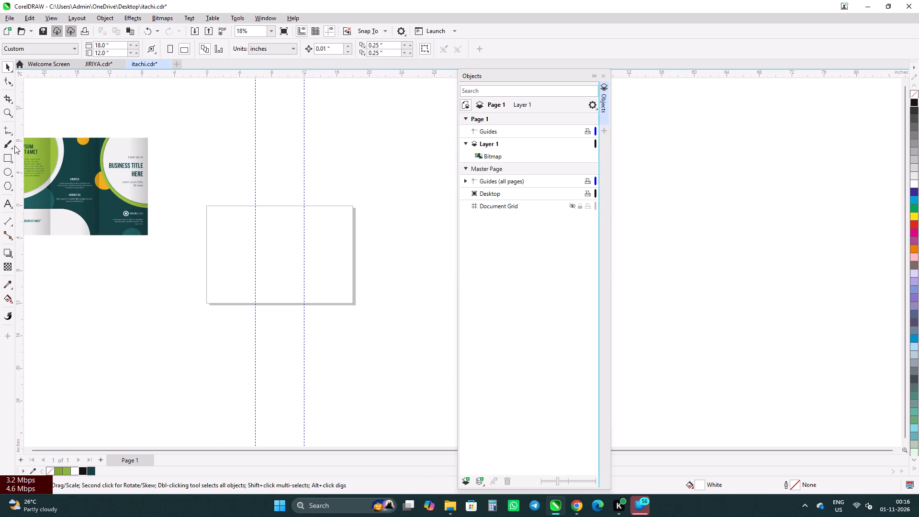
double_click(4, 156)
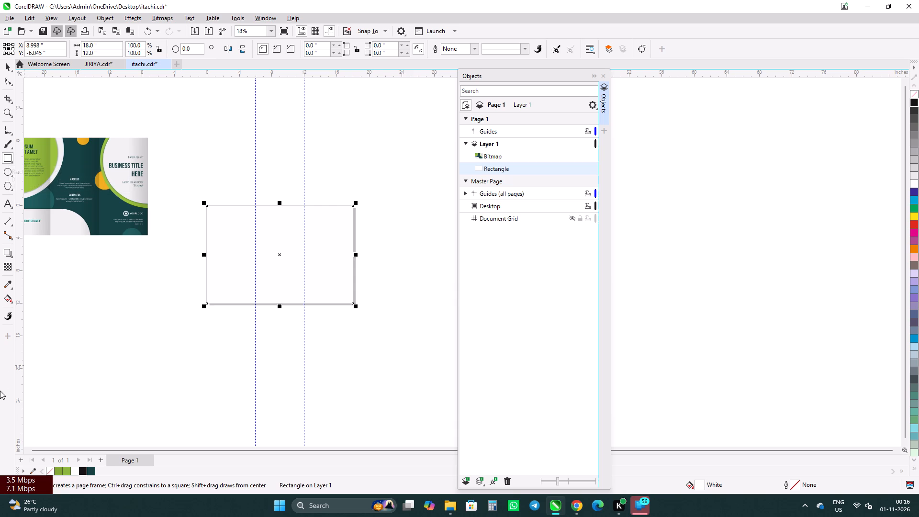
Close itachi.cdr and save its changes.
left_click(165, 62)
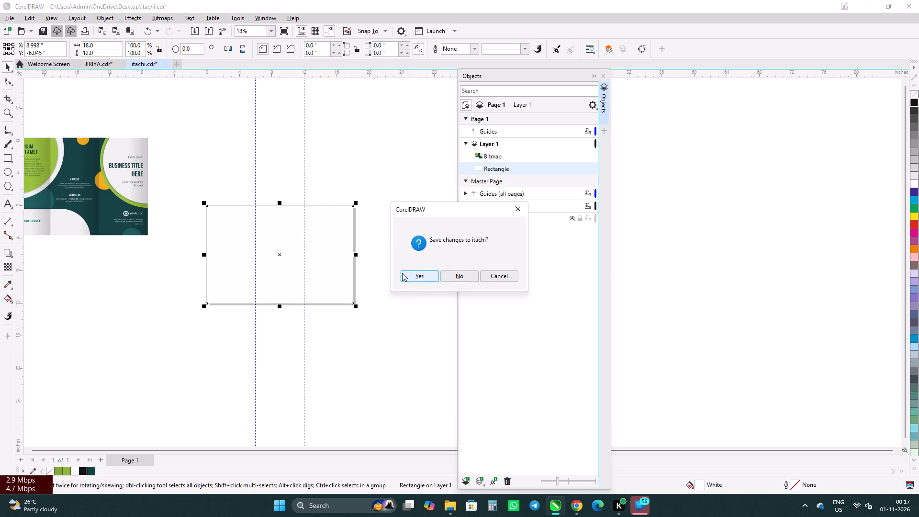
left_click(437, 273)
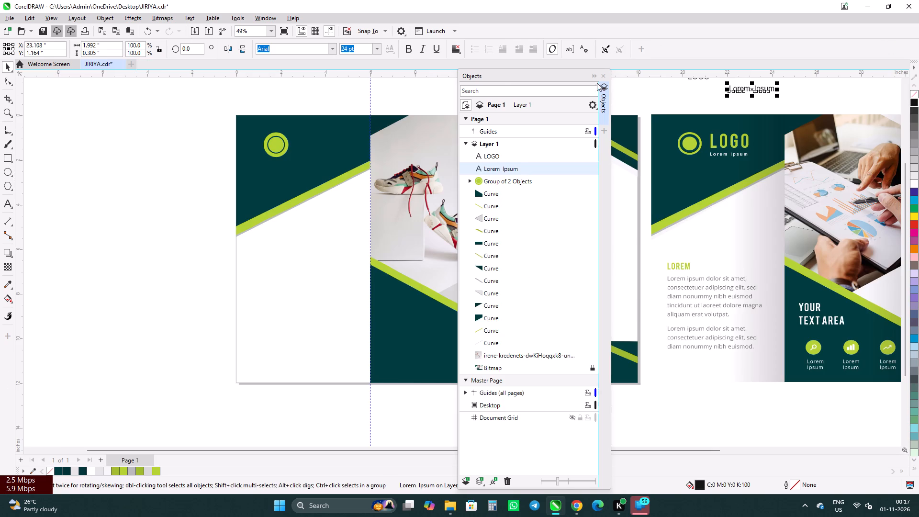
Hide the object list to uncover the JIRIYA.cdr brochure.
left_click(605, 75)
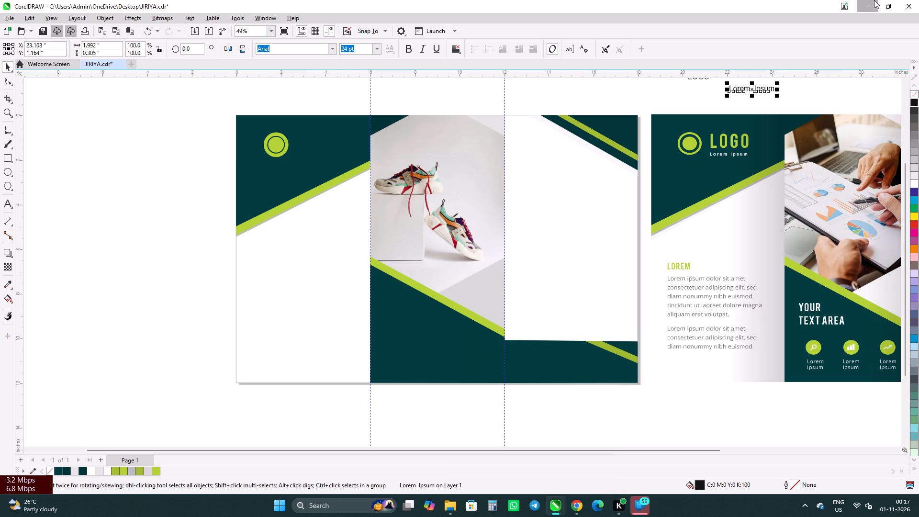
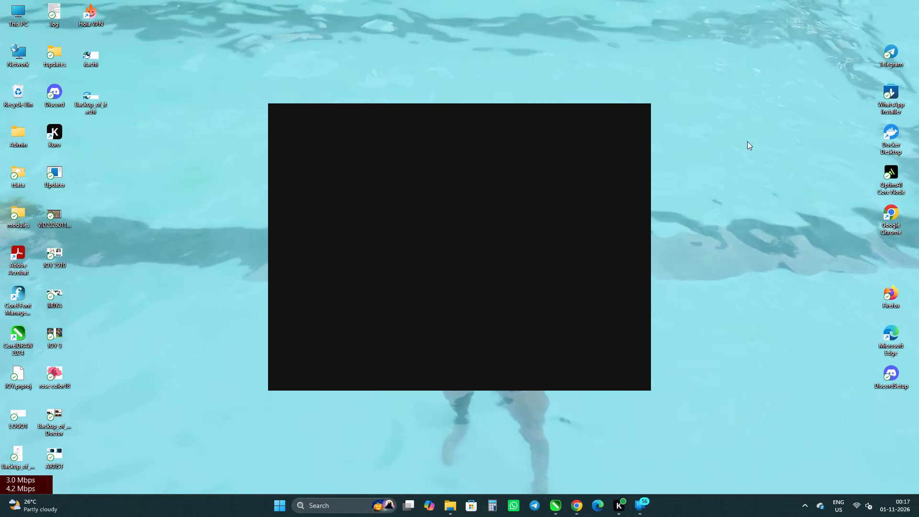
Delete the itachi file and its Backup_of_itachi copy from the Windows desktop.
left_click_drag(119, 38, 76, 122)
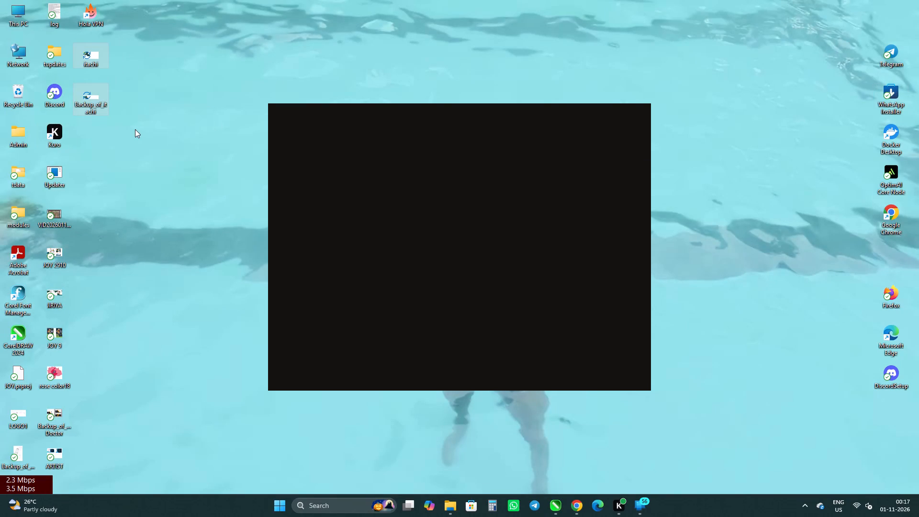
key("Delete")
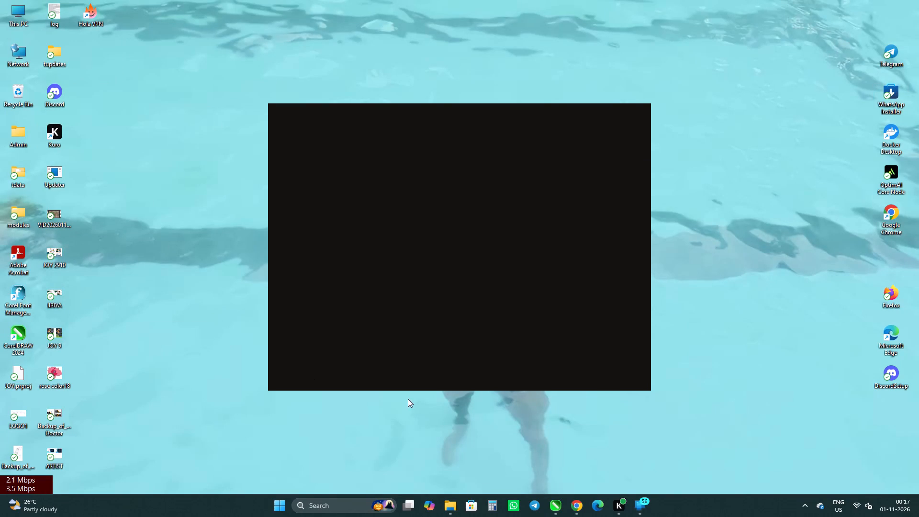